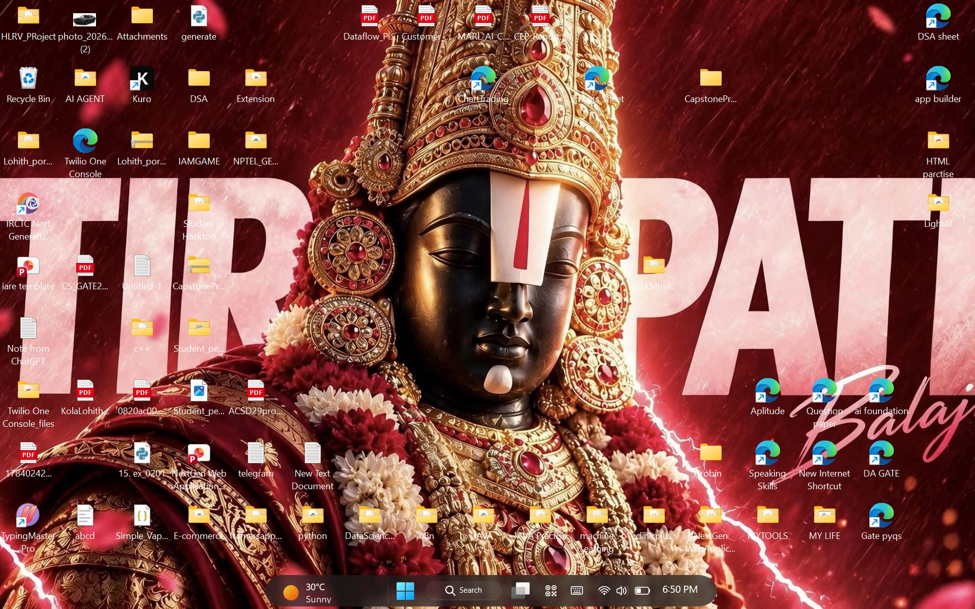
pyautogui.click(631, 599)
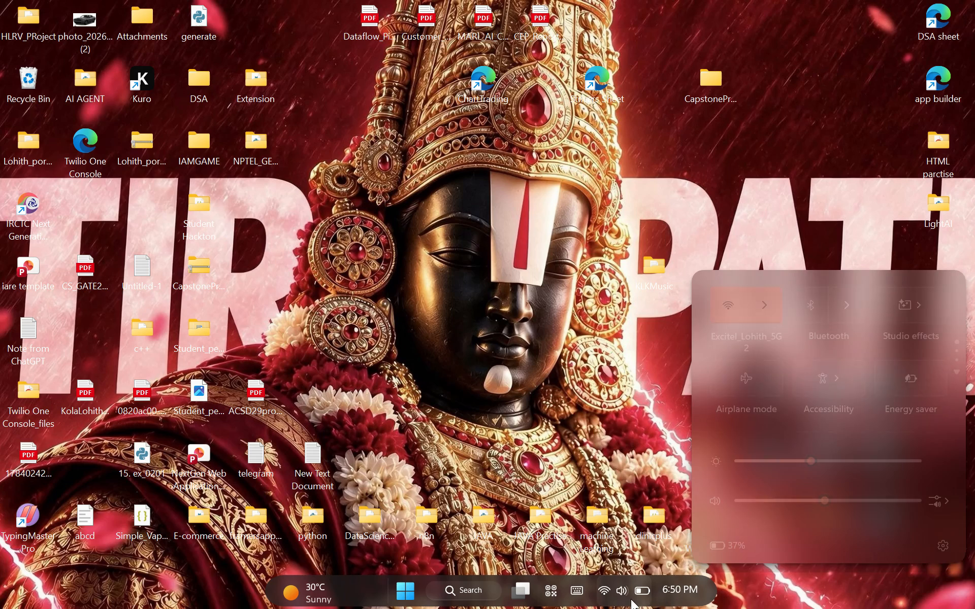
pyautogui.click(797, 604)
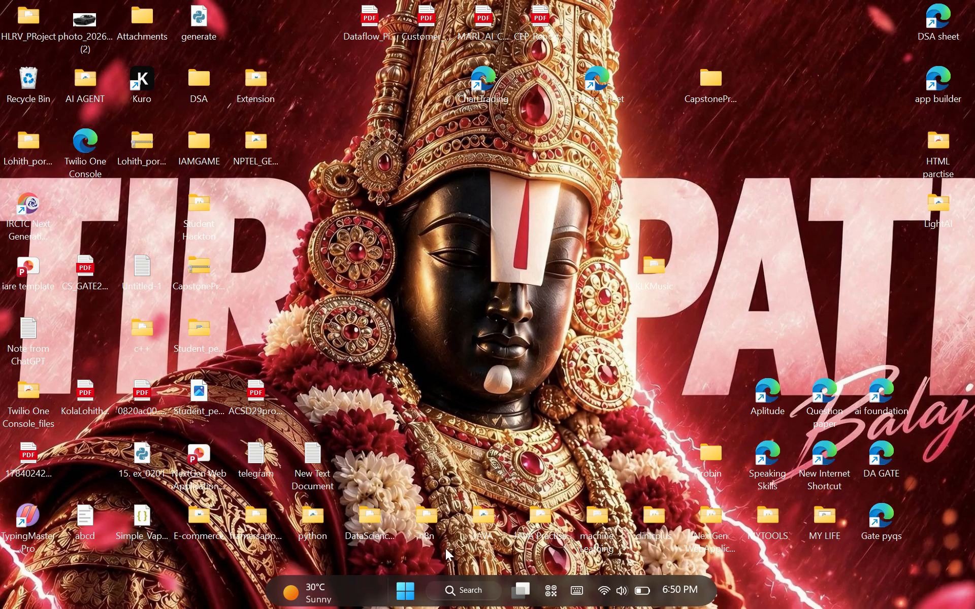
# Open PowerPoint from the desktop.
pyautogui.click(465, 585)
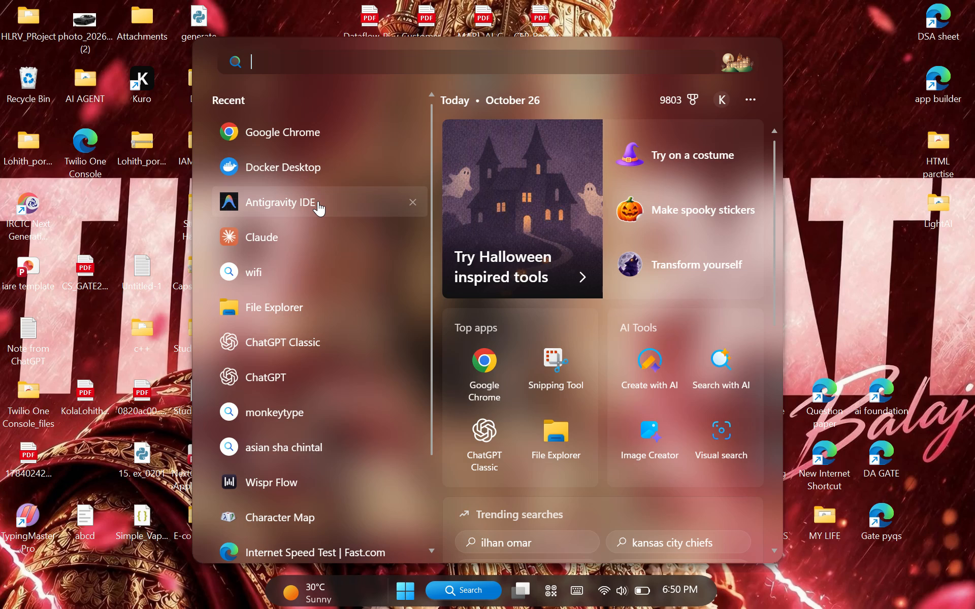
pyautogui.write('ppt')
pyautogui.press('Return')
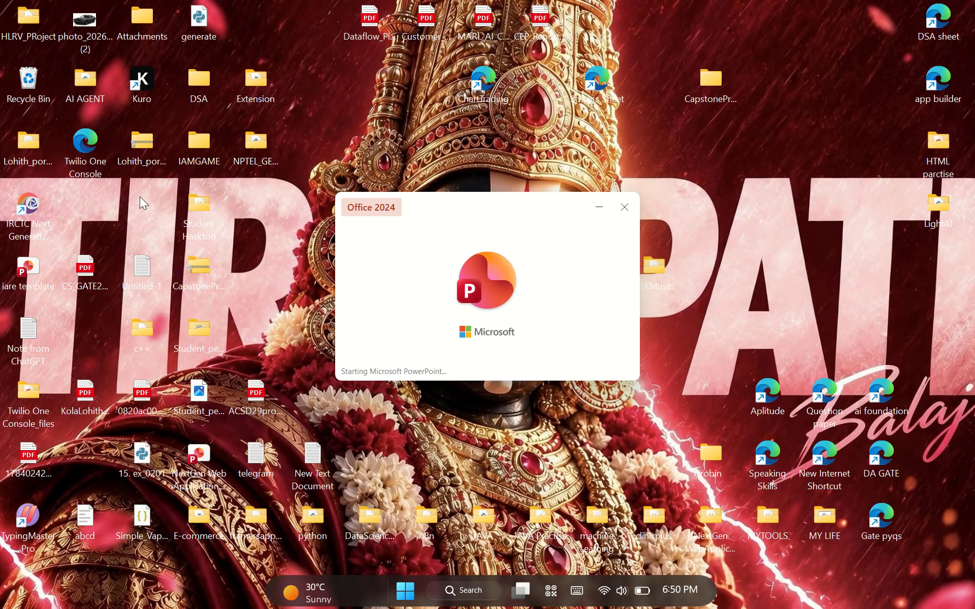
# Switch PowerPoint to the first alternative saved account and browse its recent presentations.
pyautogui.scroll(-1, 237, 387)
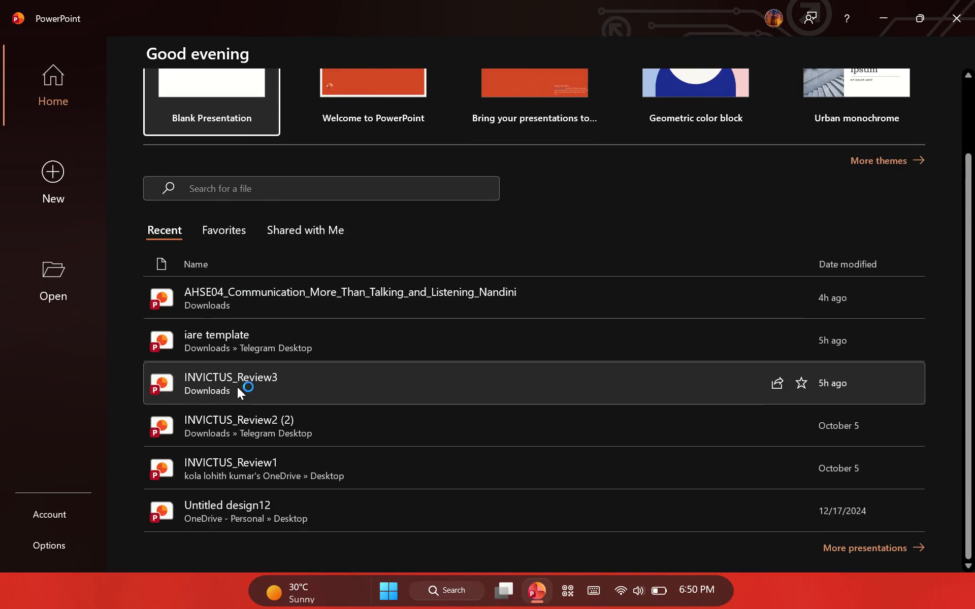
pyautogui.scroll(-1, 237, 387)
pyautogui.scroll(3, 237, 387)
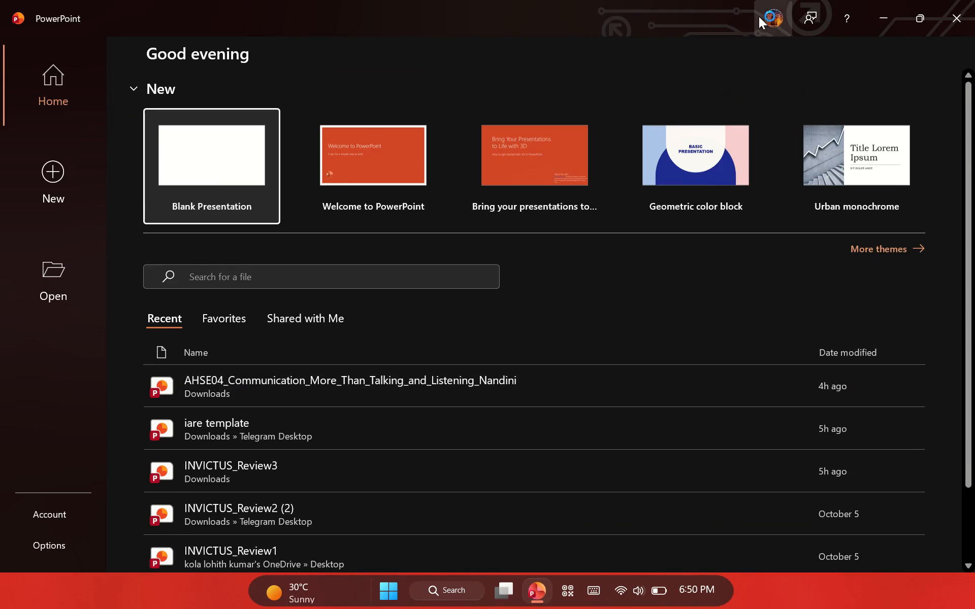
pyautogui.click(767, 16)
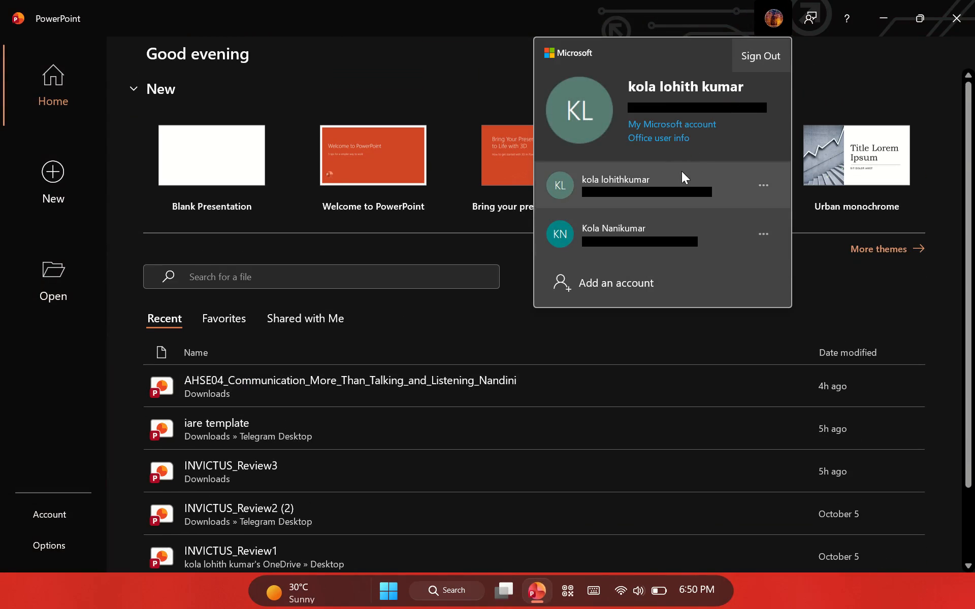
pyautogui.click(678, 184)
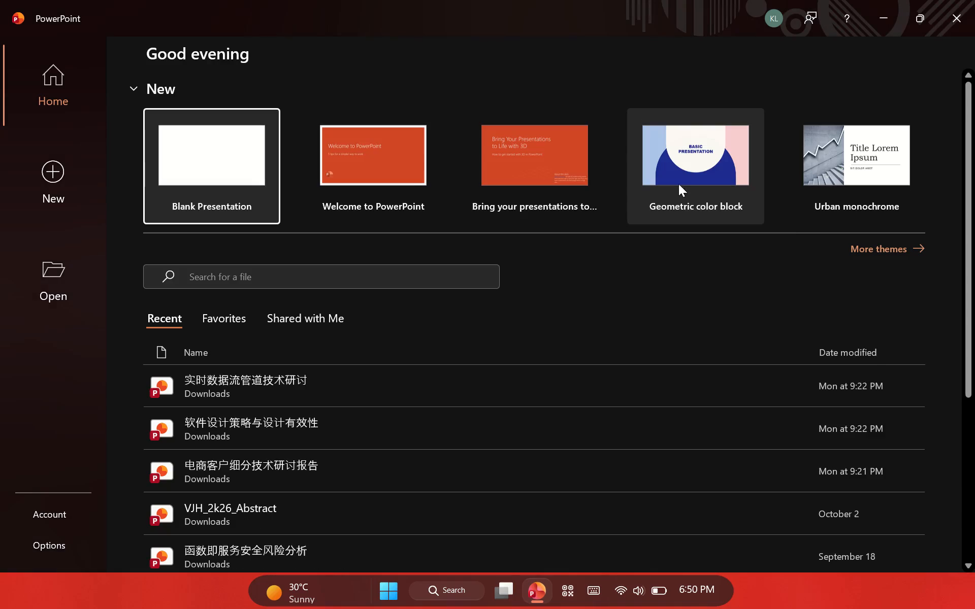
pyautogui.scroll(1, 419, 420)
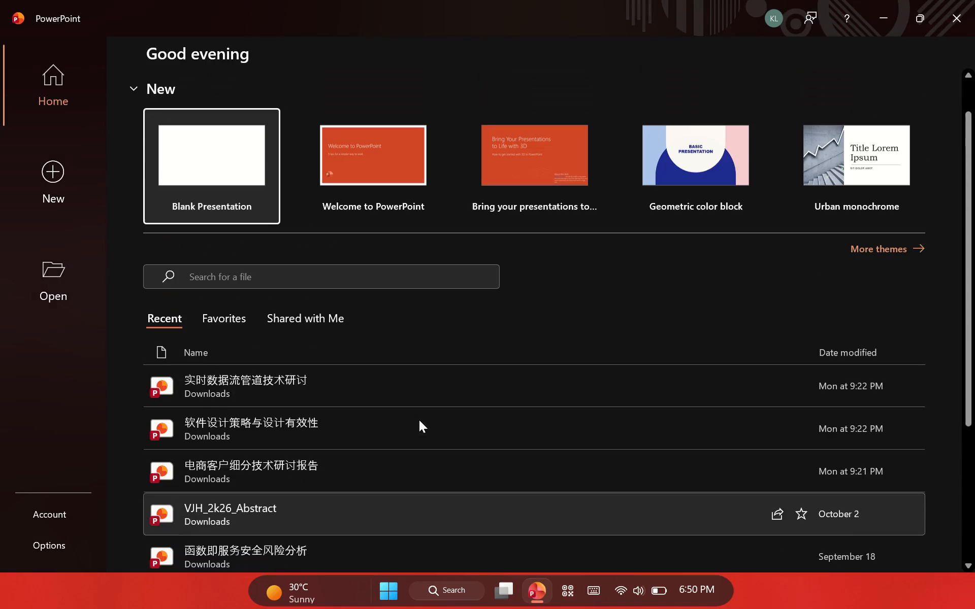
pyautogui.scroll(1, 419, 420)
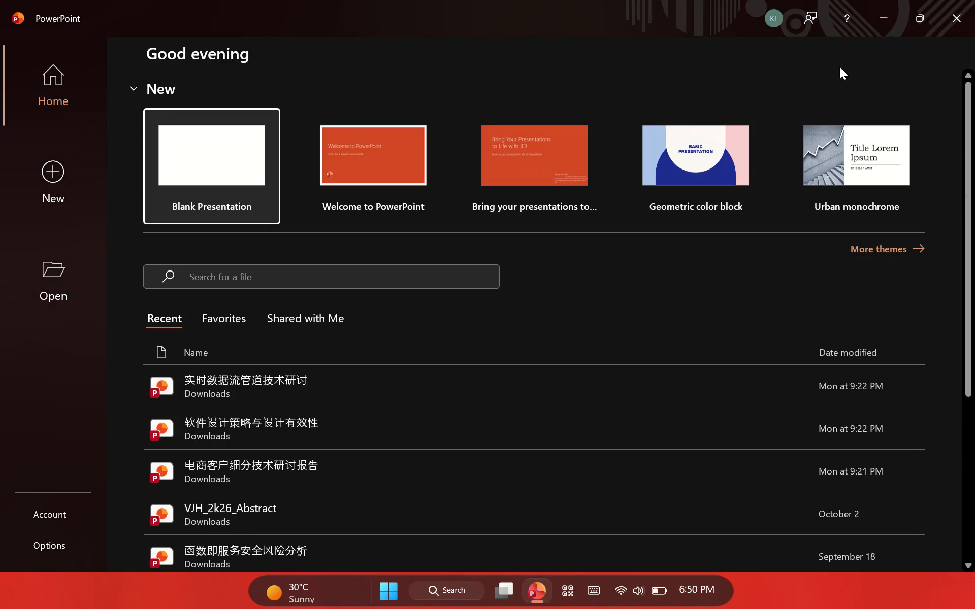
# Switch to File Explorer, open the presentation 电商客户细分技术研讨报告 from the Downloads folder, and maximize its window.
pyautogui.click(886, 13)
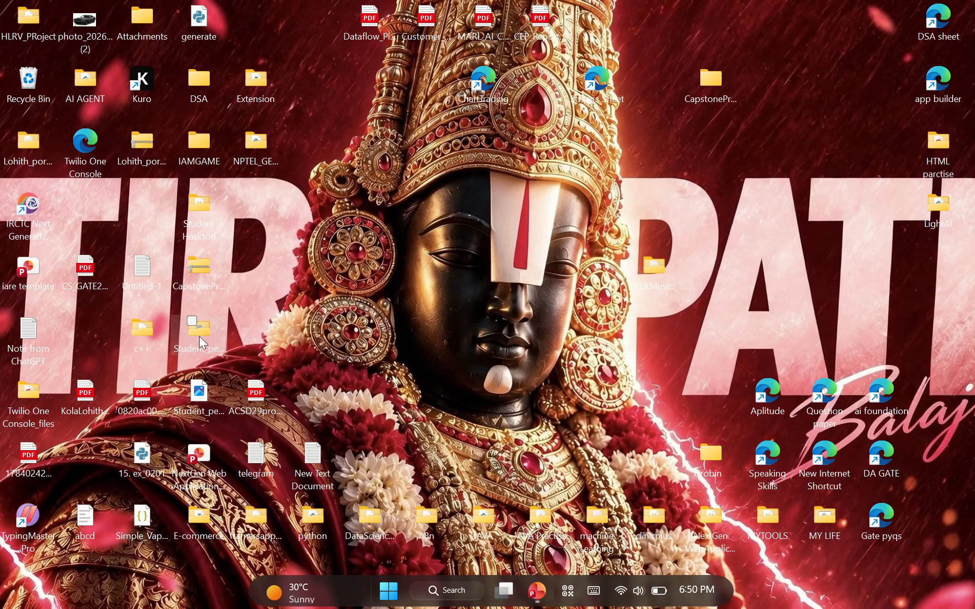
pyautogui.click(391, 589)
pyautogui.write('fil')
pyautogui.press('Return')
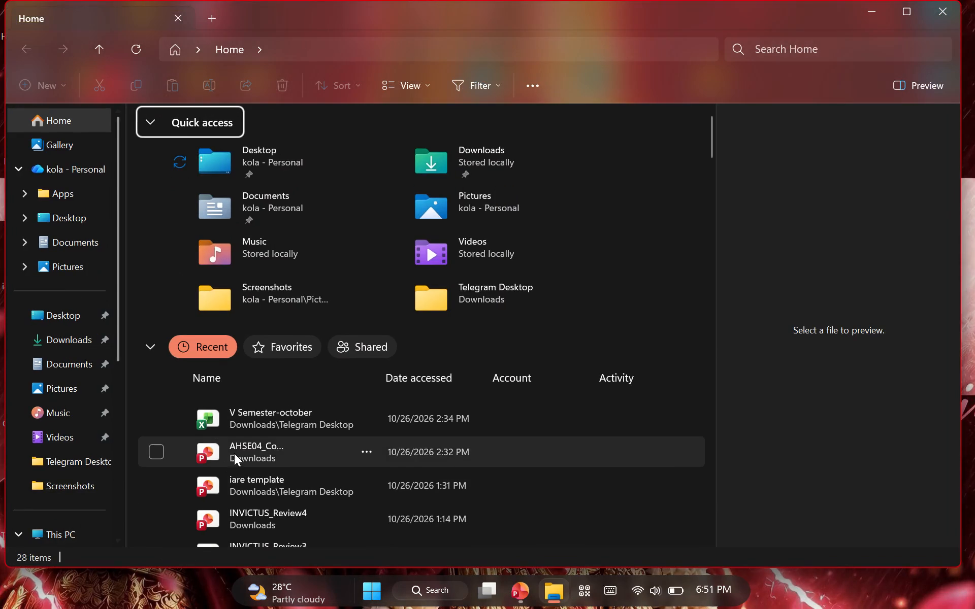
pyautogui.scroll(-7, 234, 453)
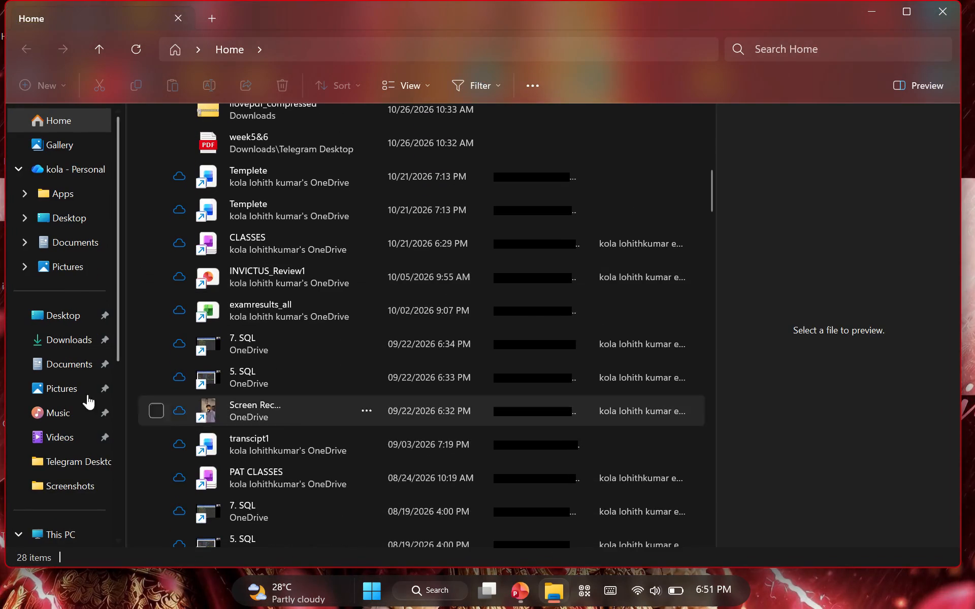
pyautogui.click(67, 336)
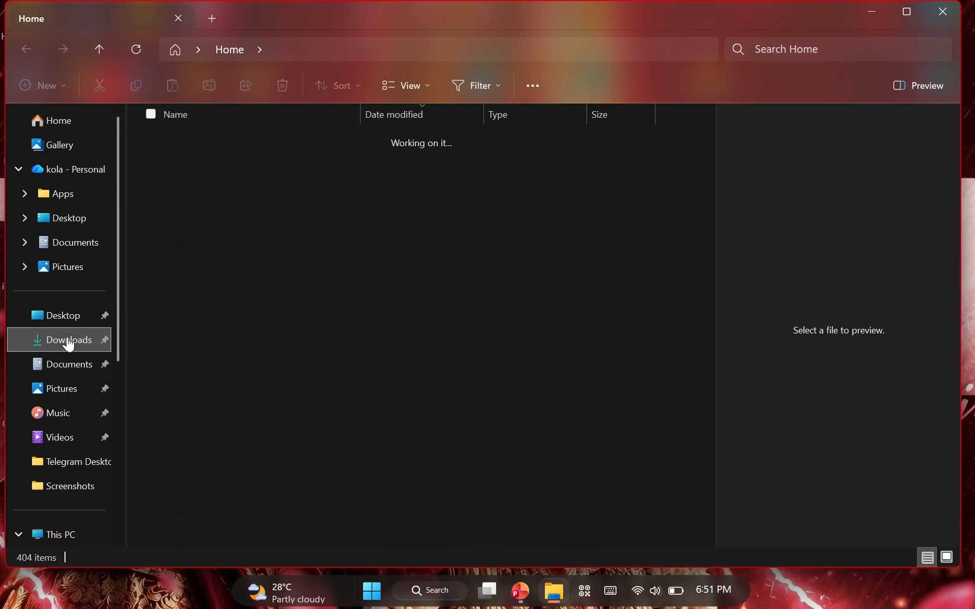
pyautogui.scroll(-6, 309, 317)
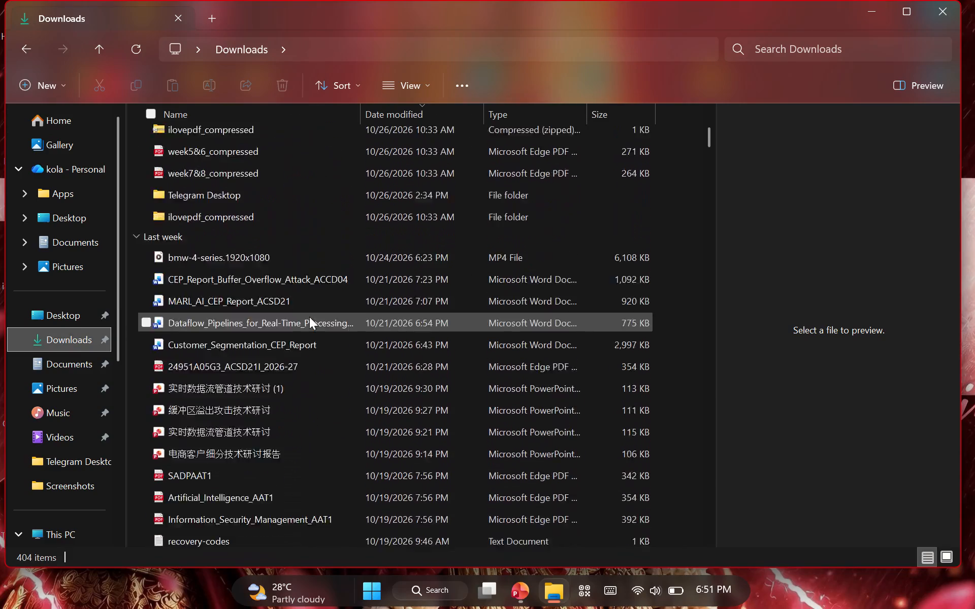
pyautogui.scroll(-1, 309, 317)
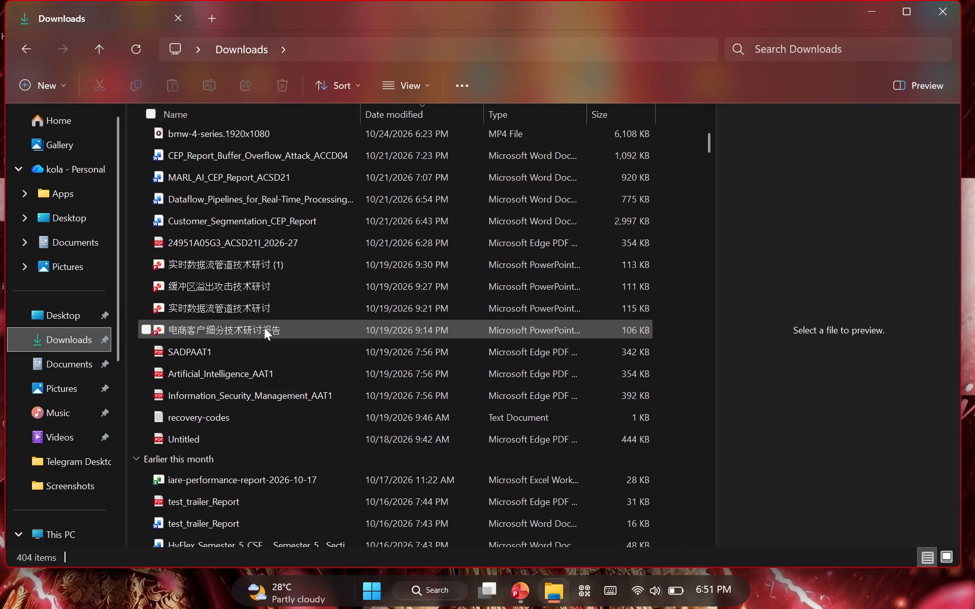
pyautogui.doubleClick(264, 327)
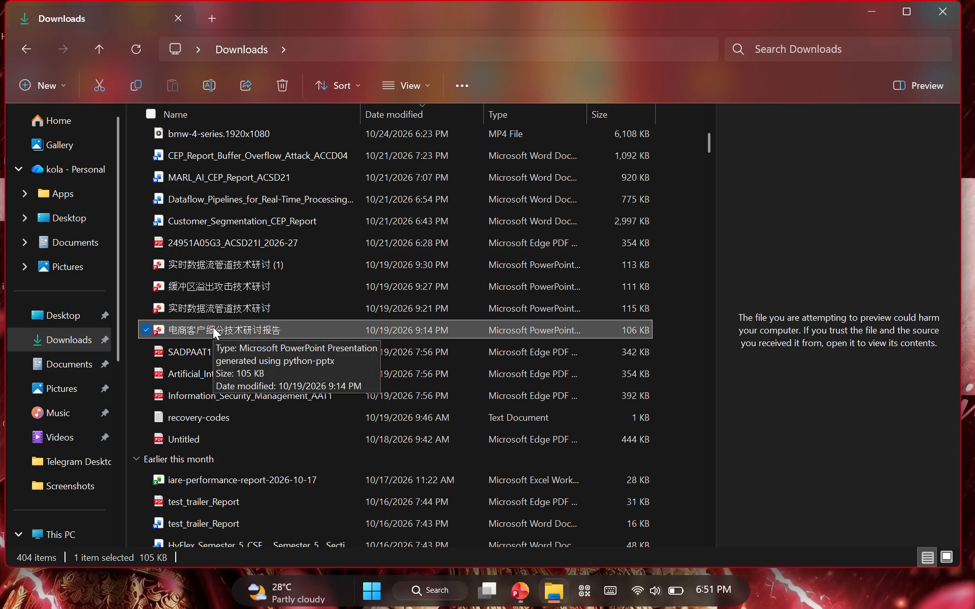
pyautogui.doubleClick(160, 321)
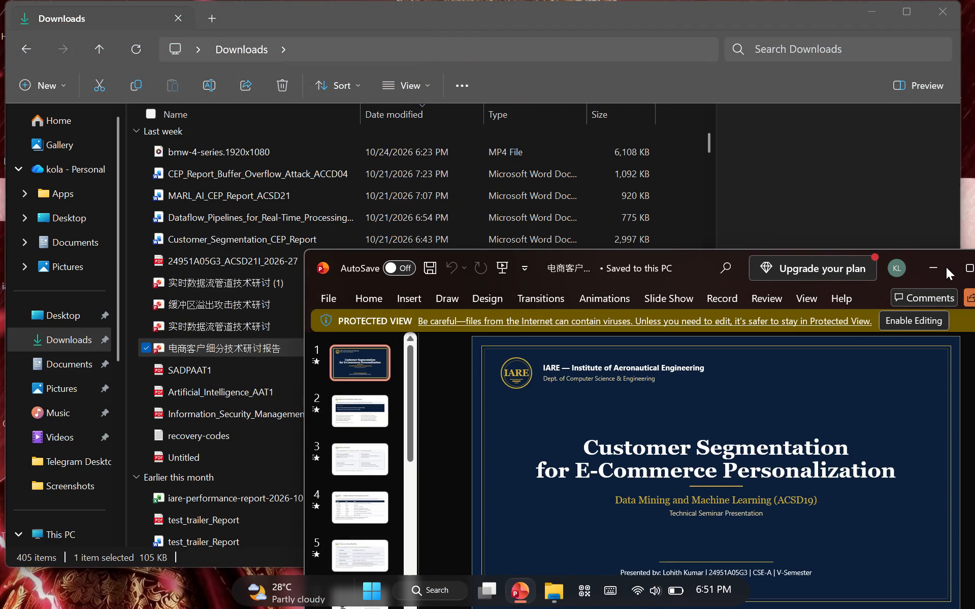
pyautogui.click(965, 265)
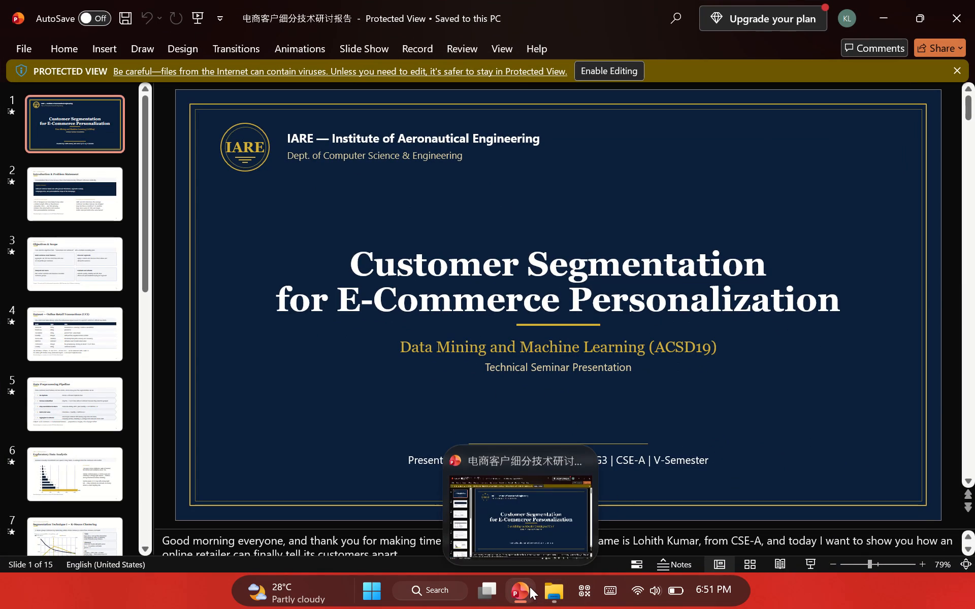
# Enable editing for the Customer Segmentation presentation and select the round IARE logo on its title slide.
pyautogui.click(621, 240)
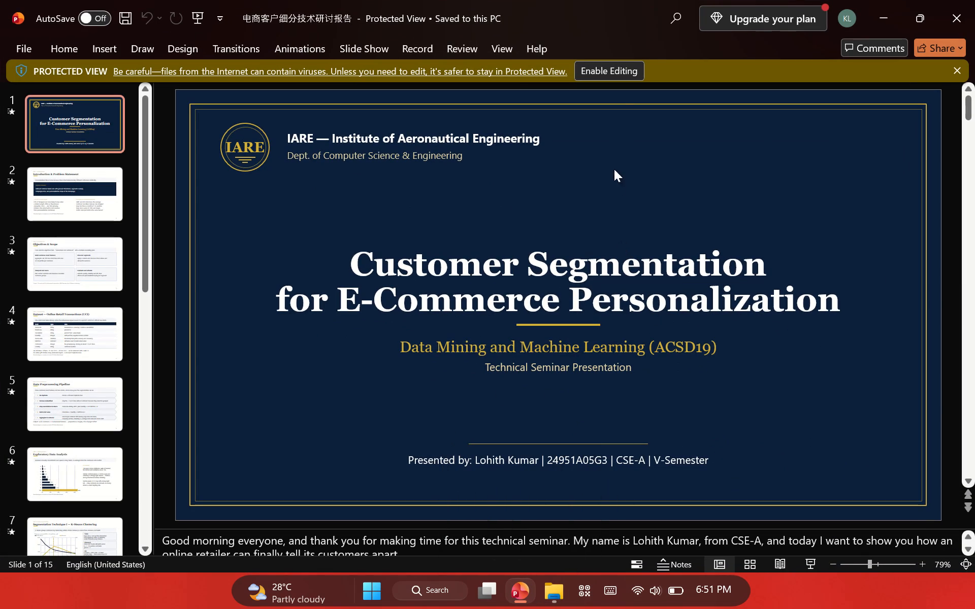
pyautogui.click(621, 69)
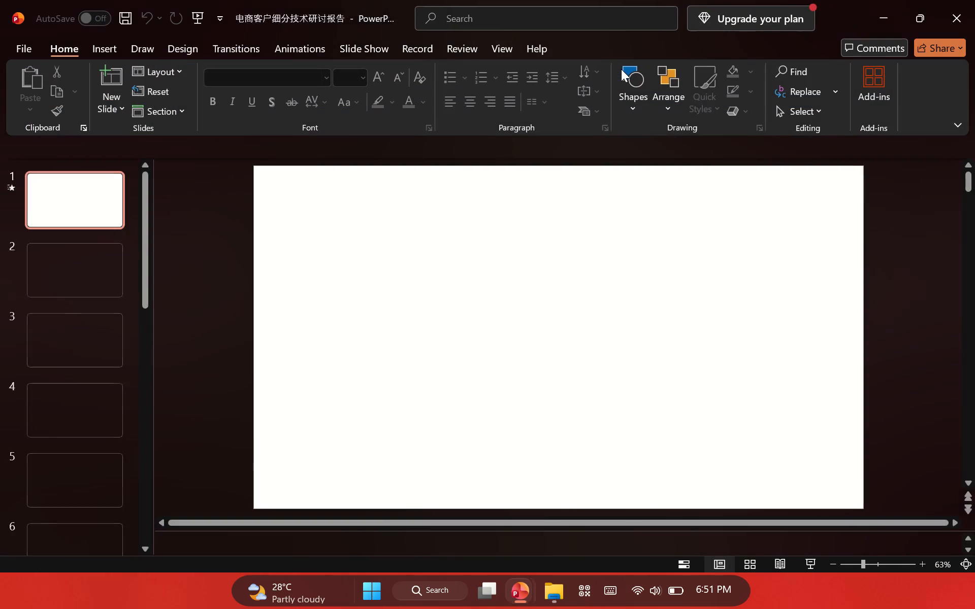
pyautogui.click(290, 202)
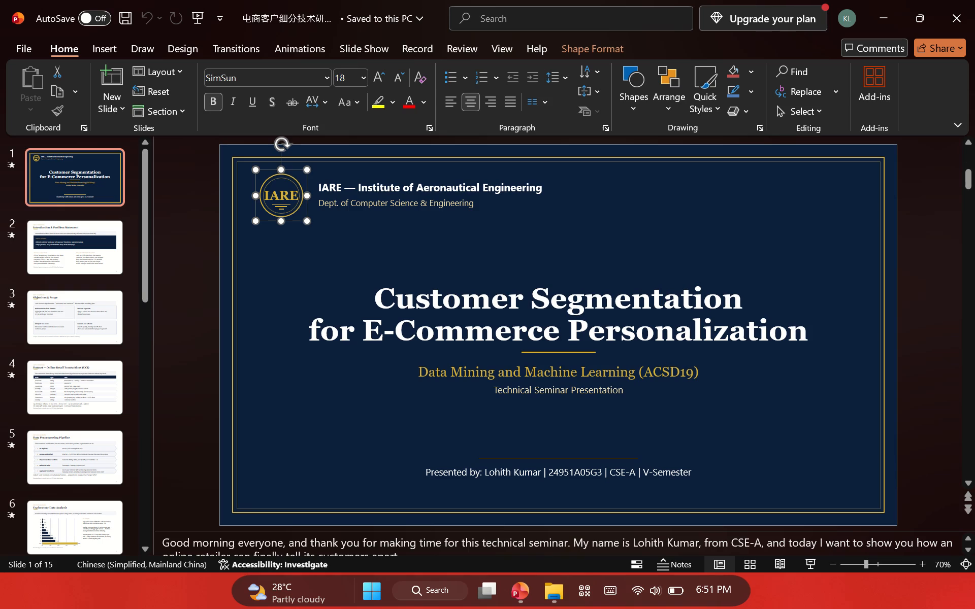
# Open the recent presentation 函数即服务安全议题 from the Downloads folder.
pyautogui.click(21, 47)
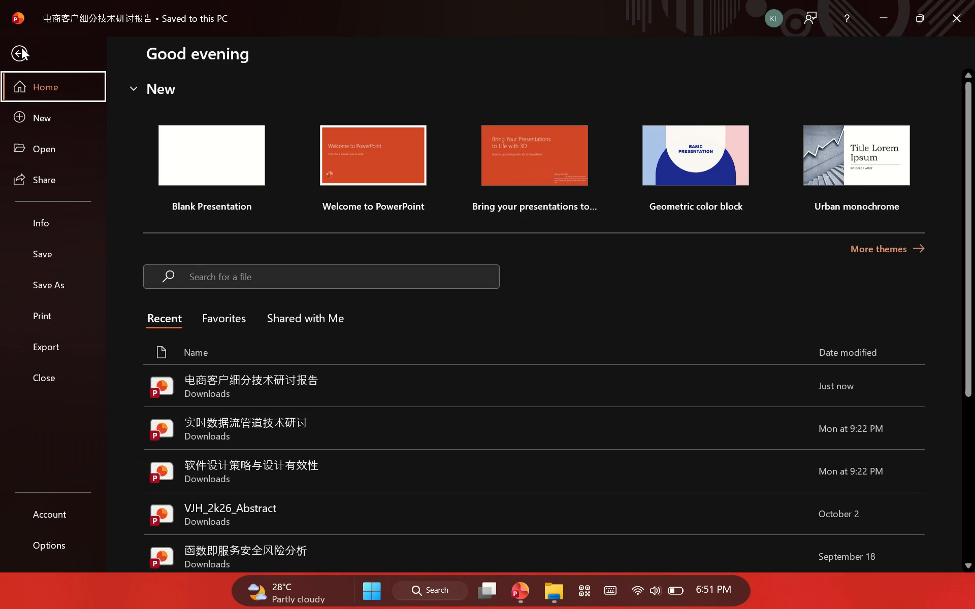
pyautogui.scroll(-2, 126, 269)
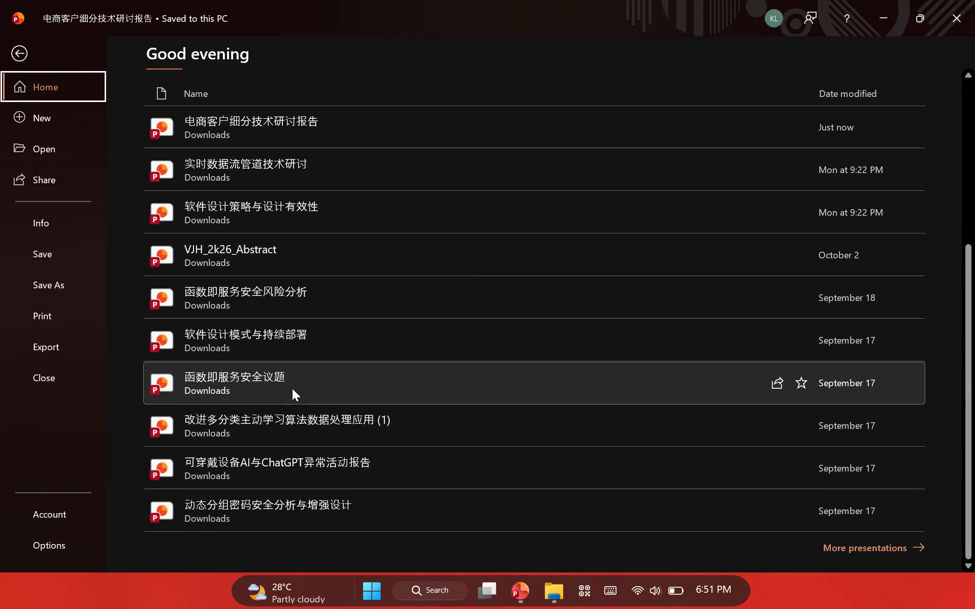
pyautogui.doubleClick(293, 386)
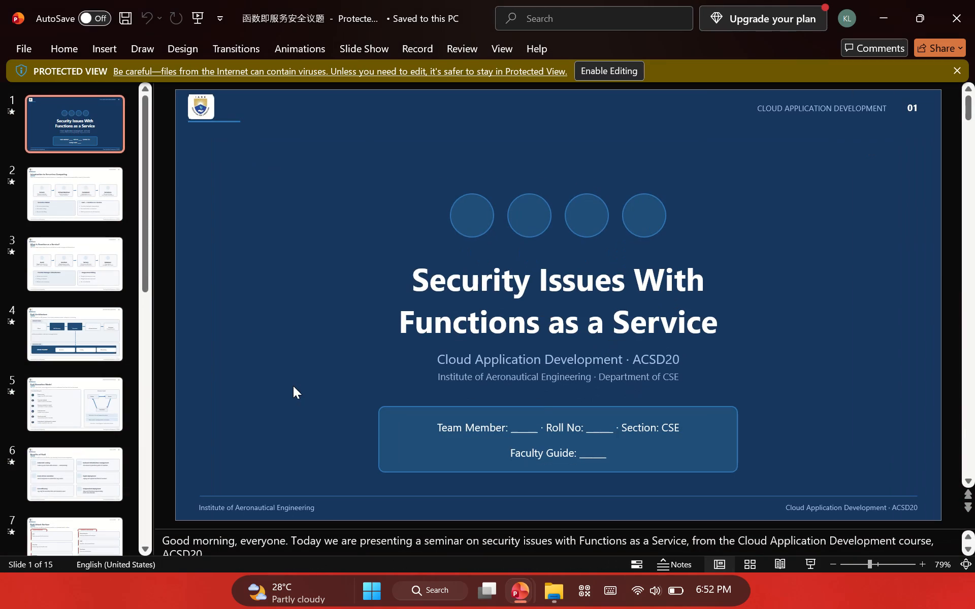
# Go to slide 2, Introduction to Serverless Computing, and try to move its crest logo.
pyautogui.click(79, 178)
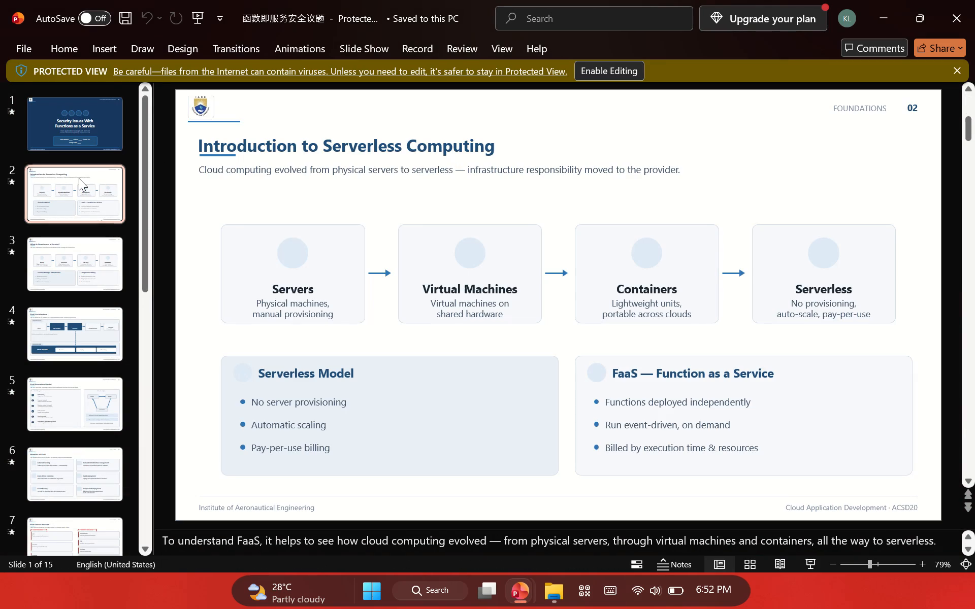
pyautogui.click(198, 103)
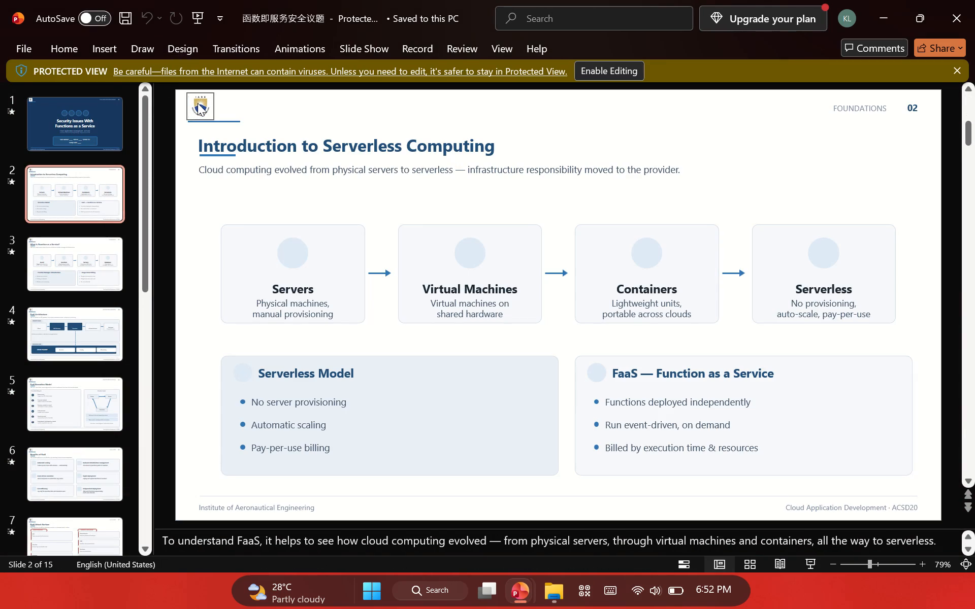
pyautogui.moveTo(198, 103); pyautogui.dragTo(247, 138)
# Enable editing for the Functions as a Service presentation and select the crest logo on slide 2.
pyautogui.click(590, 64)
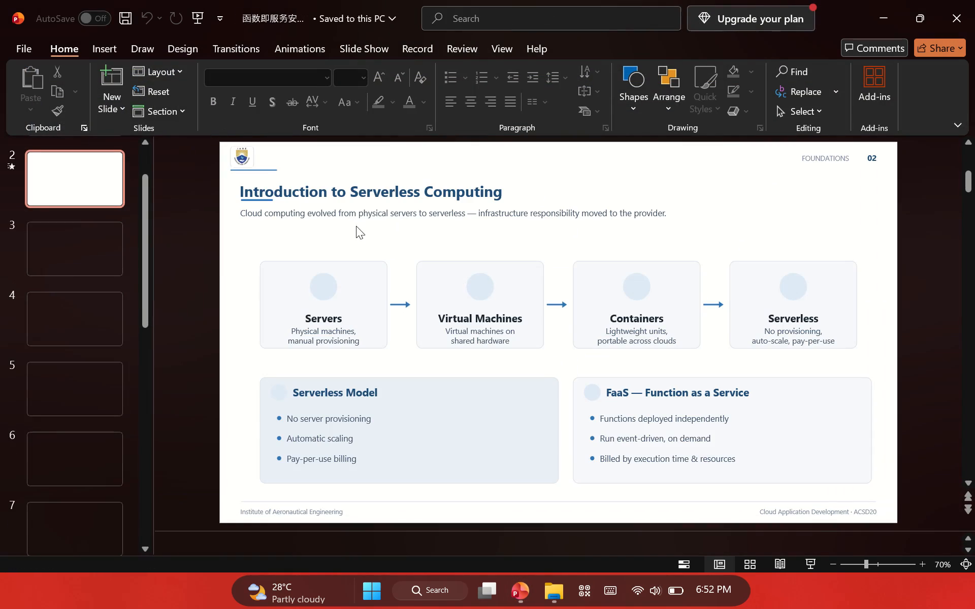
pyautogui.click(246, 160)
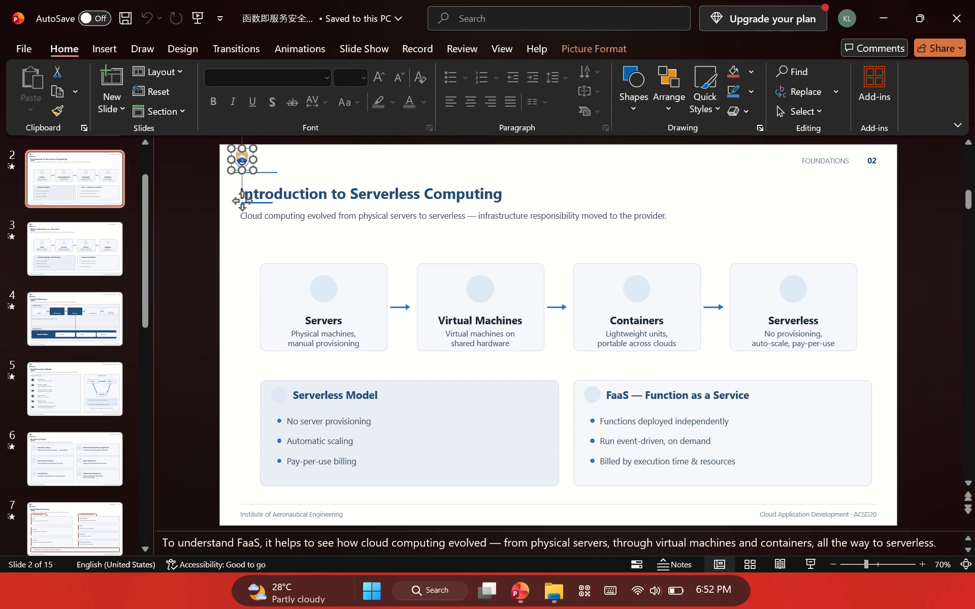
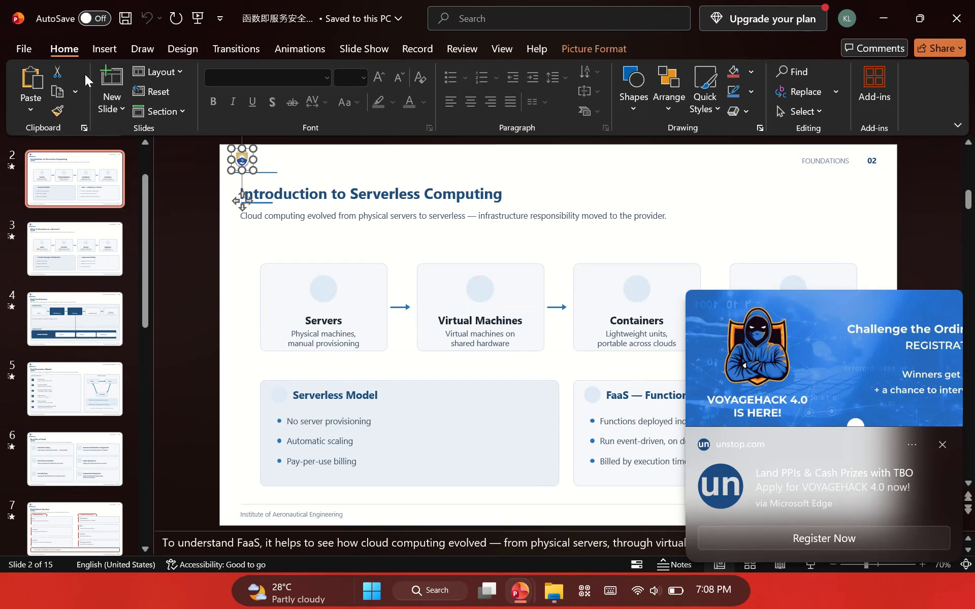
# Paste the crest logo from the clipboard history onto slide 2, Introduction to Serverless Computing.
pyautogui.press('super+v')
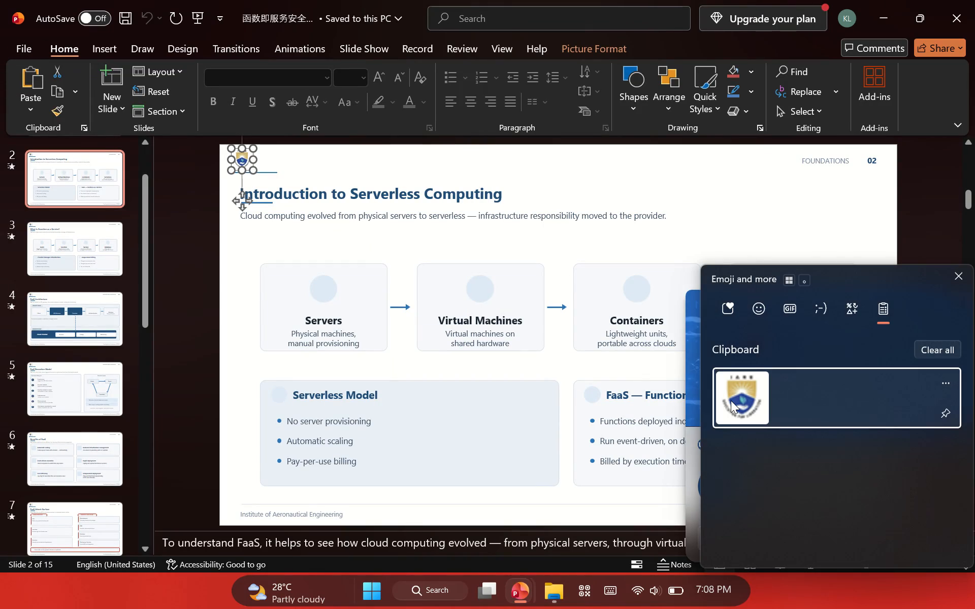
pyautogui.click(731, 400)
pyautogui.hotkey('ctrl', 'v')
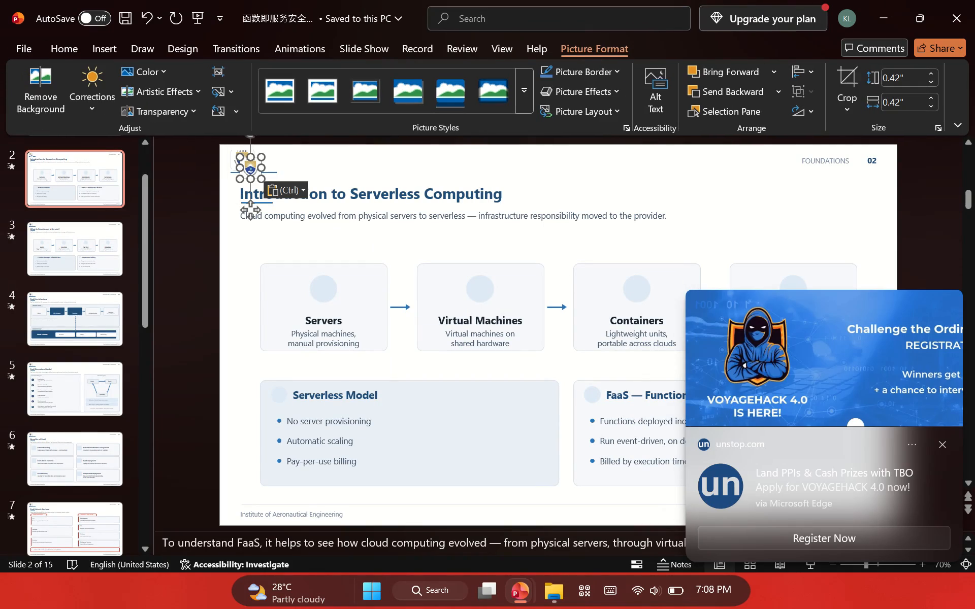
# Close the Functions as a Service presentation, saving its changes in the Downloads folder.
pyautogui.click(974, 1)
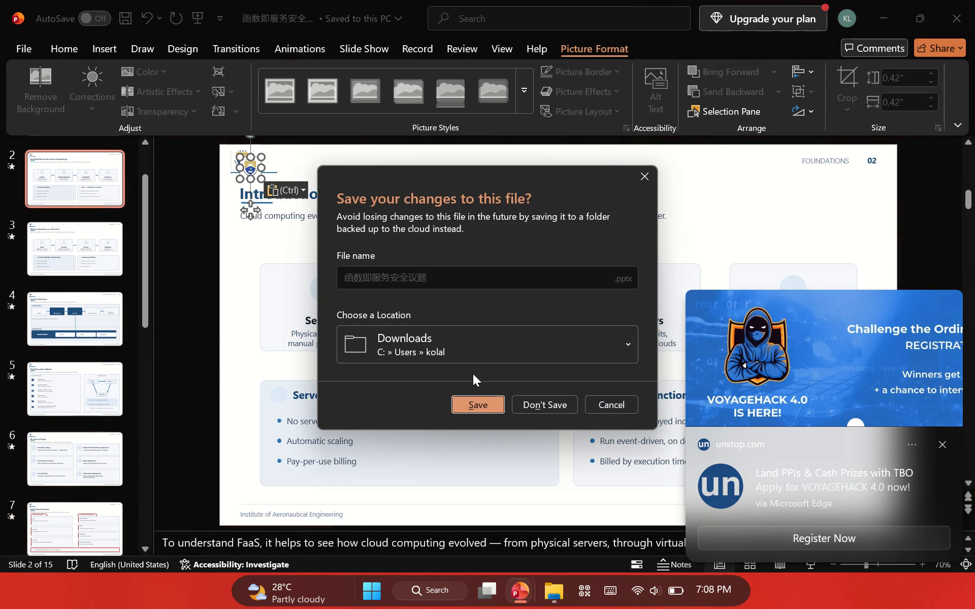
pyautogui.click(468, 403)
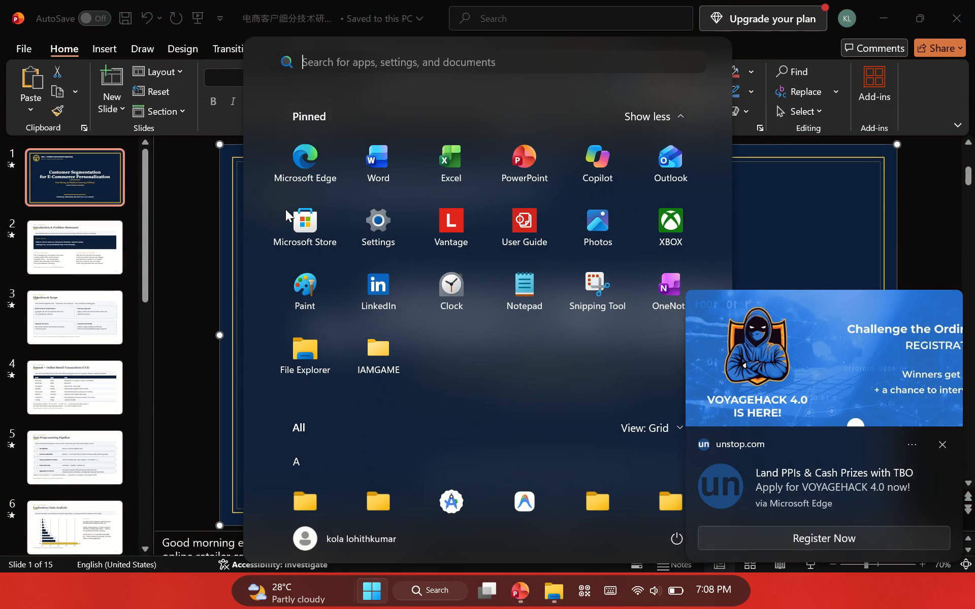
# Paste the crest logo onto the Customer Segmentation title slide, enlarged to about 1.07 inches square to cover the round IARE logo.
pyautogui.hotkey('ctrl', 'v')
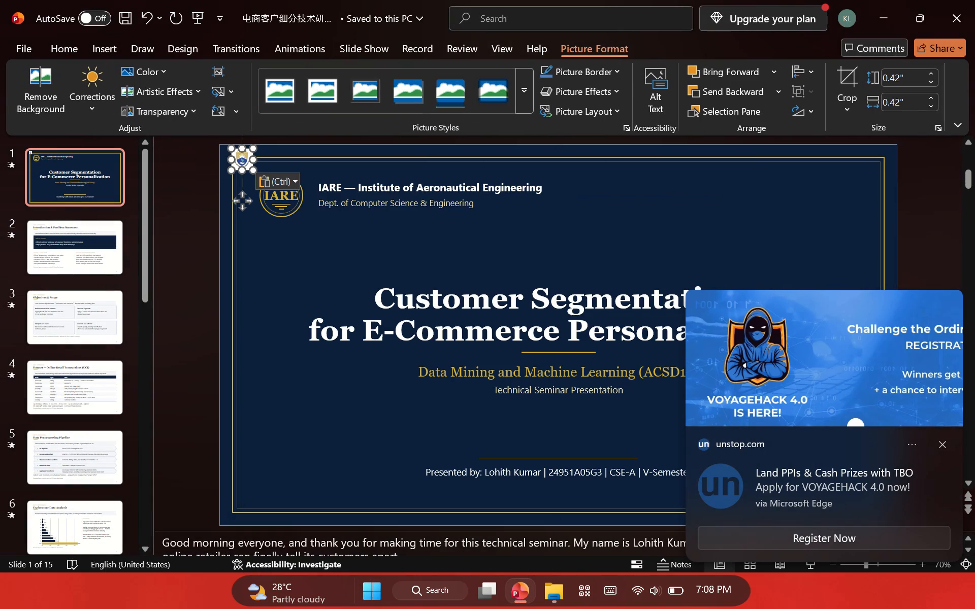
pyautogui.moveTo(244, 159); pyautogui.dragTo(279, 196)
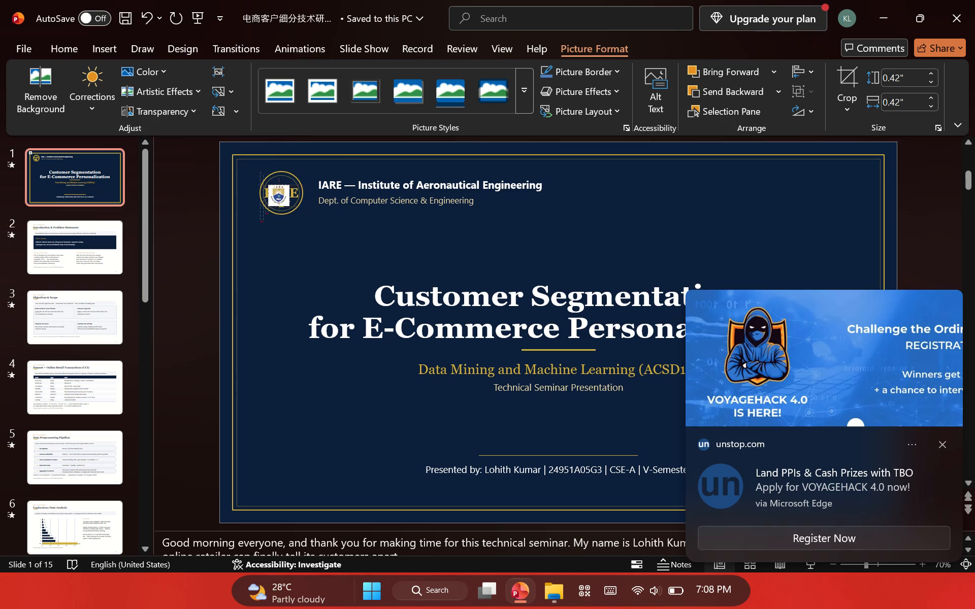
pyautogui.moveTo(269, 184); pyautogui.dragTo(254, 171)
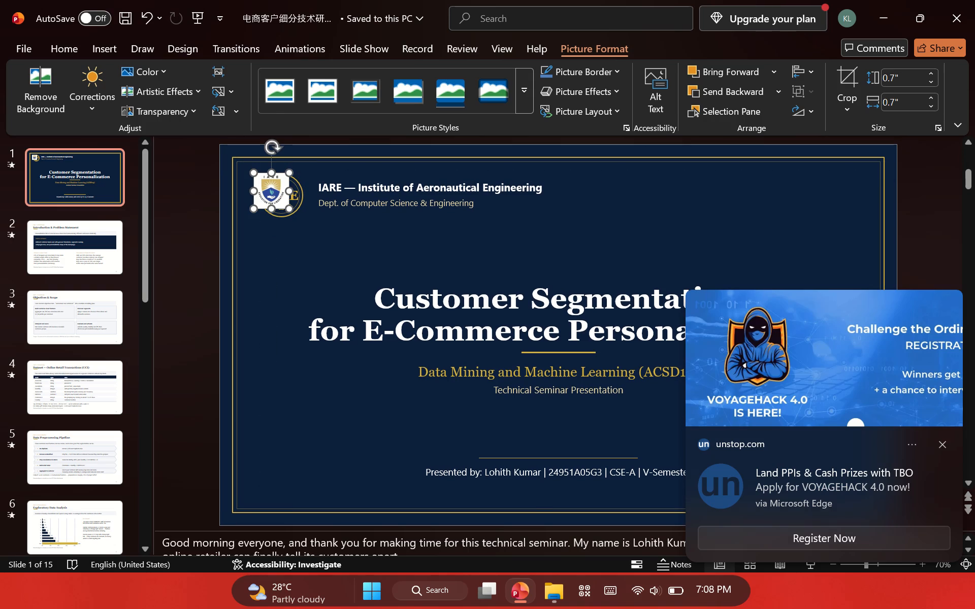
pyautogui.moveTo(290, 206); pyautogui.dragTo(308, 227)
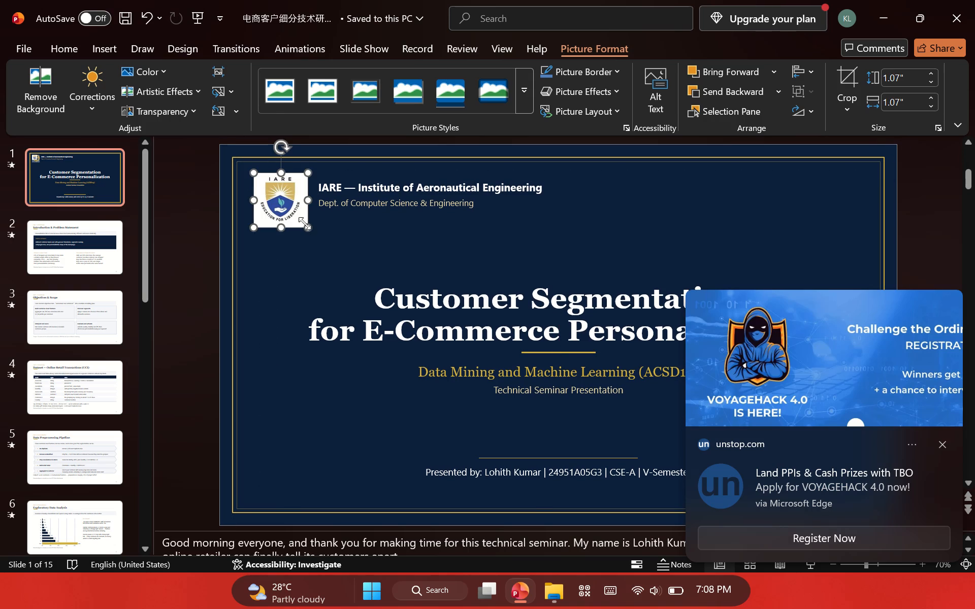
pyautogui.moveTo(288, 208); pyautogui.dragTo(286, 198)
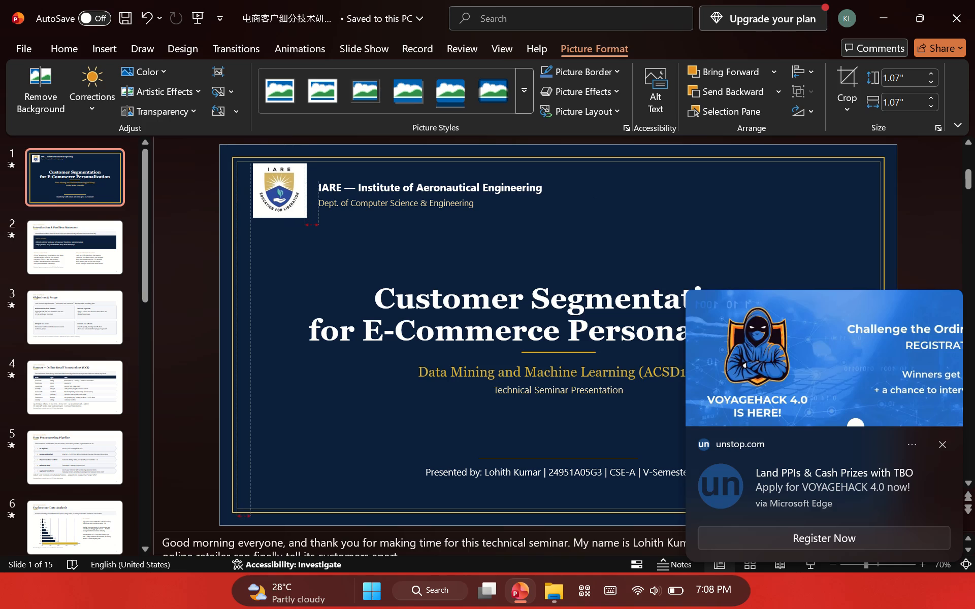
pyautogui.moveTo(286, 198); pyautogui.dragTo(287, 200)
pyautogui.click(289, 246)
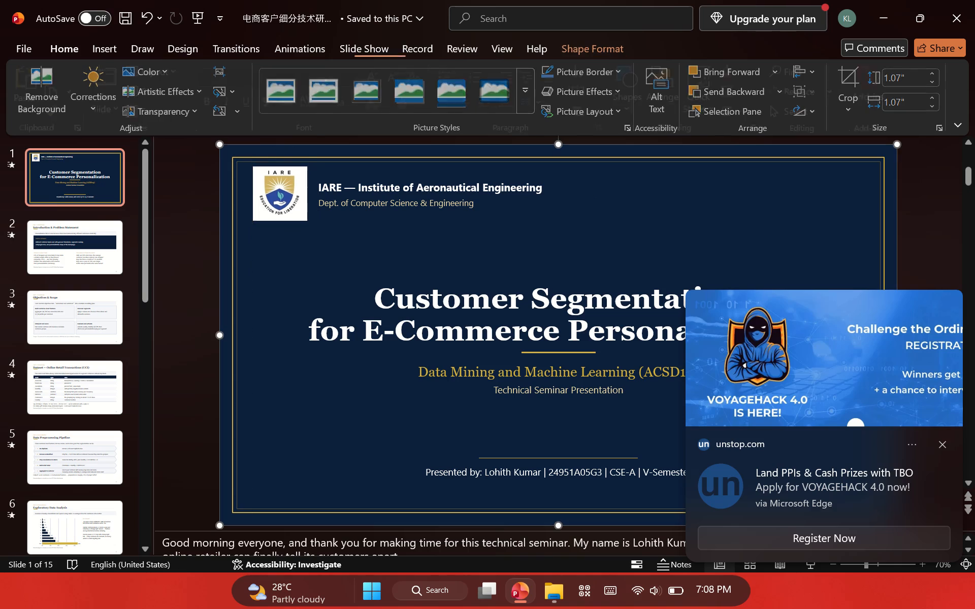
# Copy the title slide's crest logo to slide 2, Introduction & Problem Statement, and place it in the slide's upper-right corner.
pyautogui.click(270, 184)
pyautogui.hotkey('ctrl', 'c')
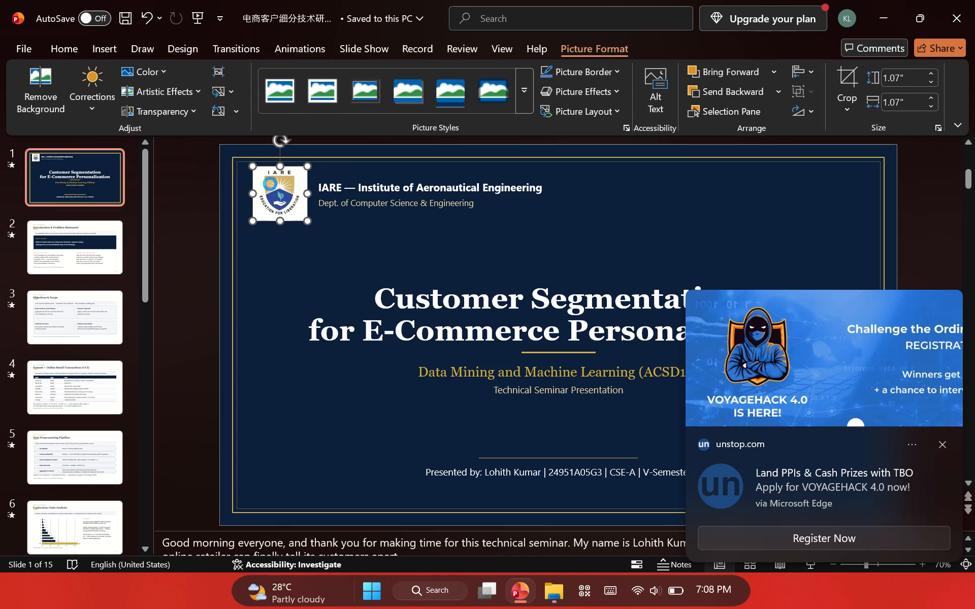
pyautogui.click(51, 262)
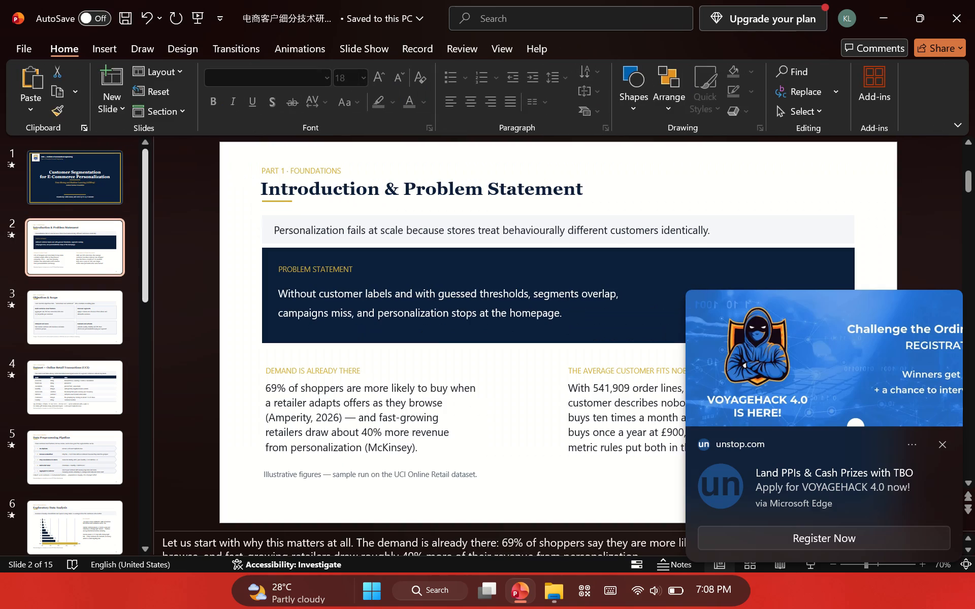
pyautogui.click(799, 195)
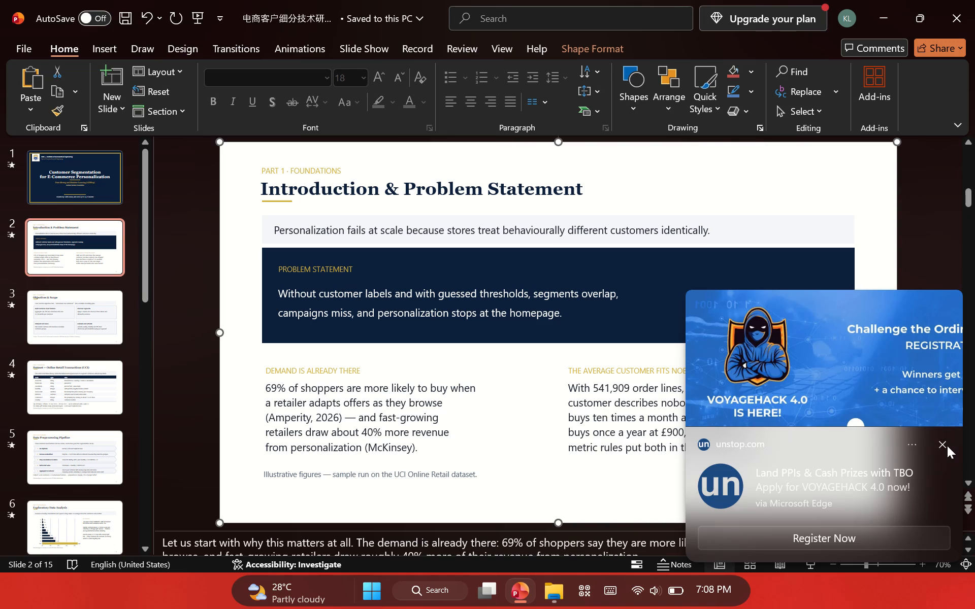
pyautogui.click(948, 445)
pyautogui.hotkey('ctrl', 'v')
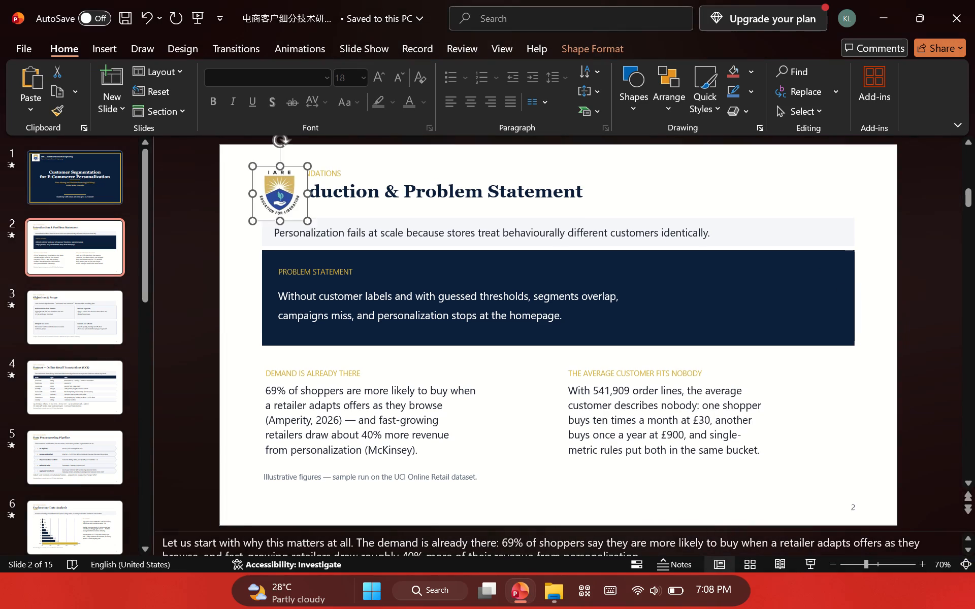
pyautogui.moveTo(273, 197); pyautogui.dragTo(687, 201)
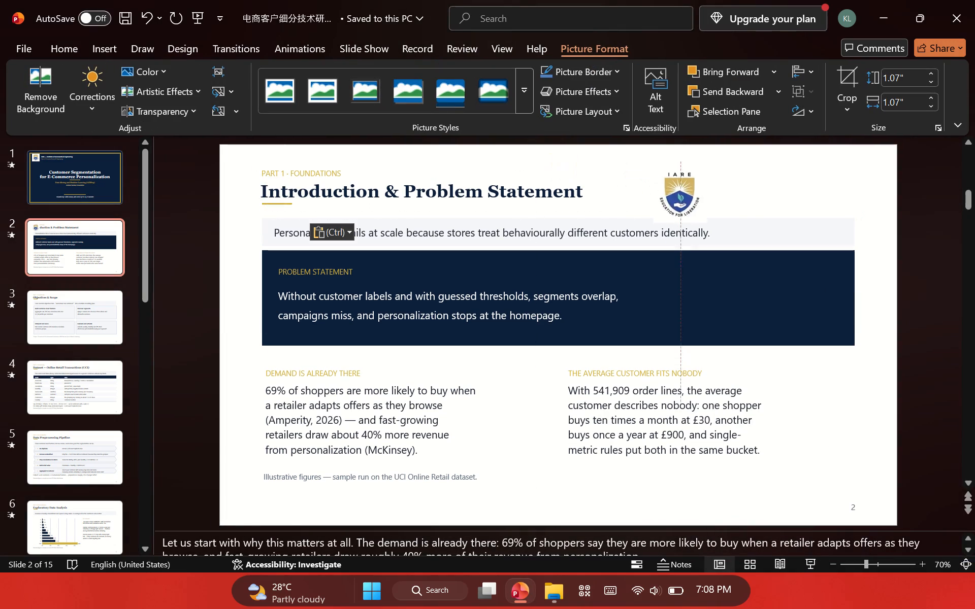
pyautogui.moveTo(687, 201); pyautogui.dragTo(856, 181)
pyautogui.click(856, 181)
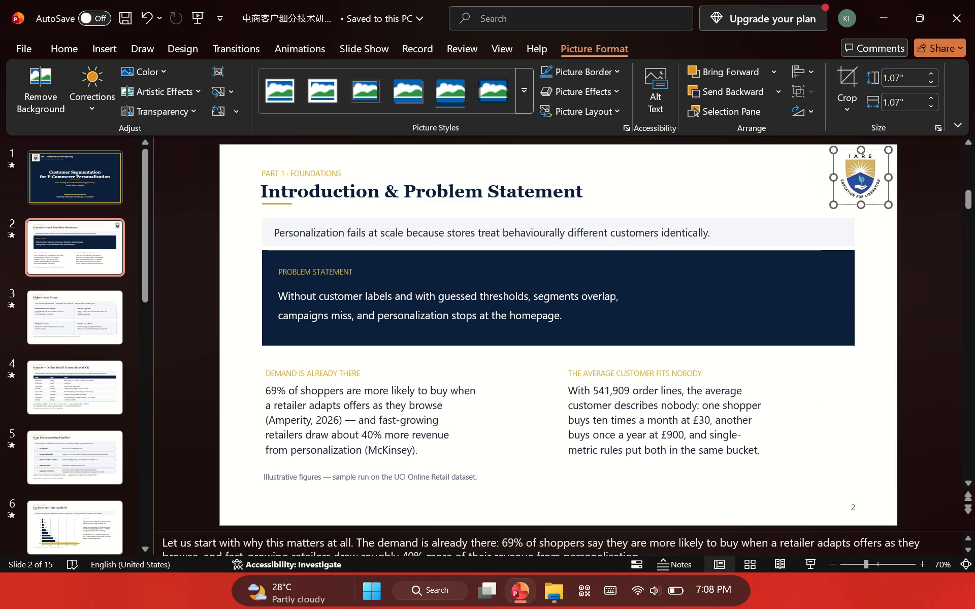
# Copy the crest logo from slide 2 and paste it onto slides 3, 4 and 5.
pyautogui.hotkey('ctrl', 'c')
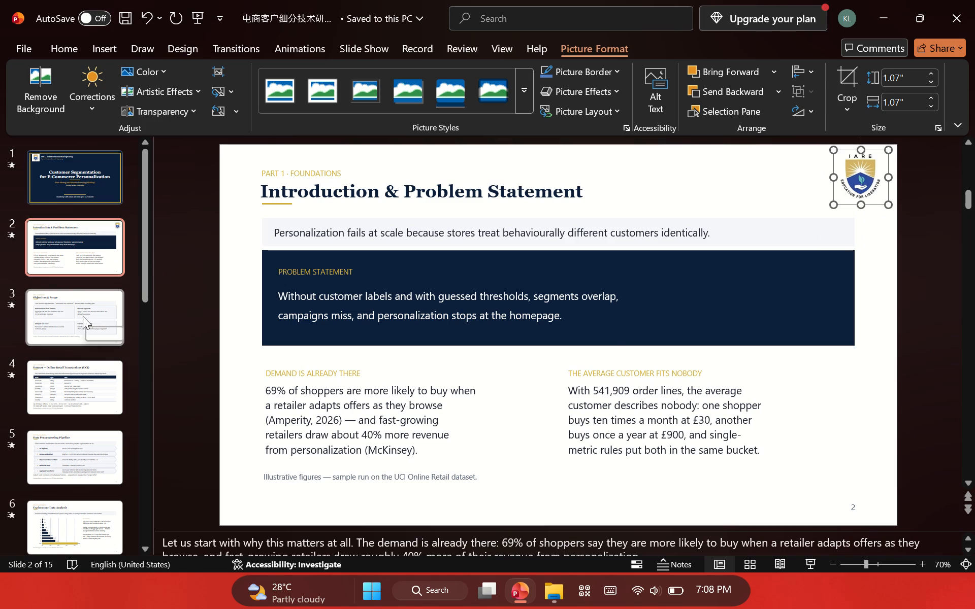
pyautogui.click(83, 316)
pyautogui.hotkey('ctrl', 'v')
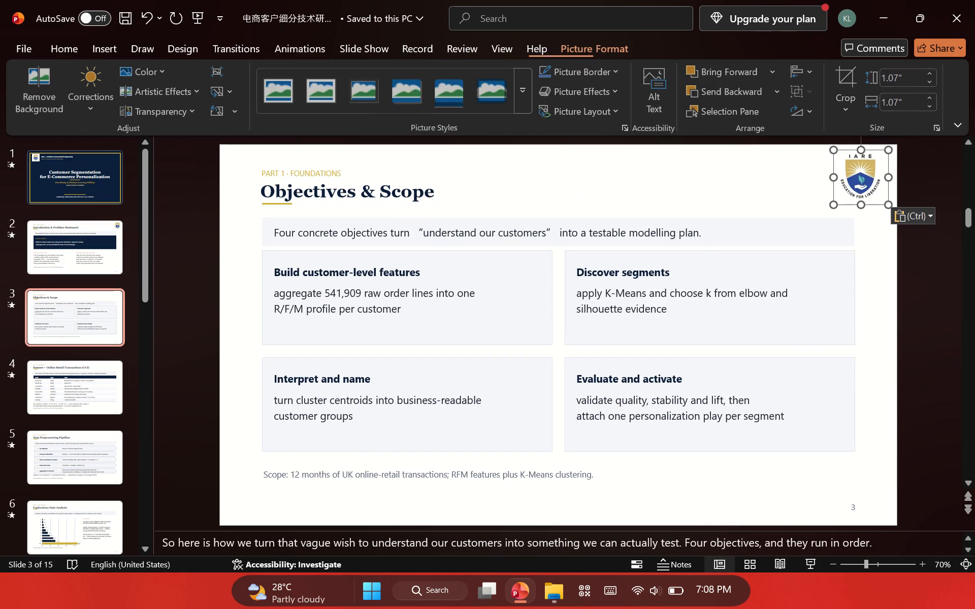
pyautogui.click(85, 386)
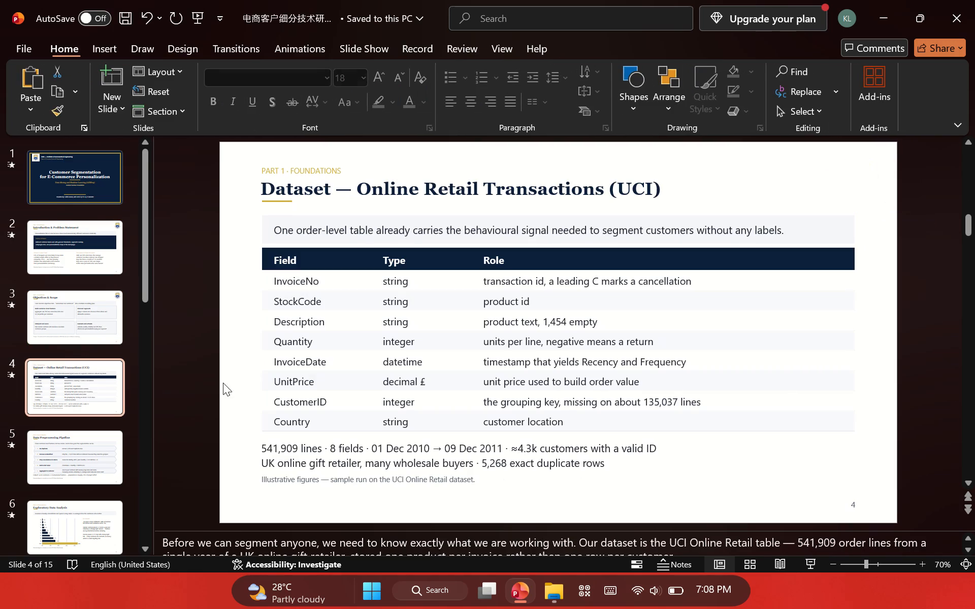
pyautogui.hotkey('ctrl', 'v')
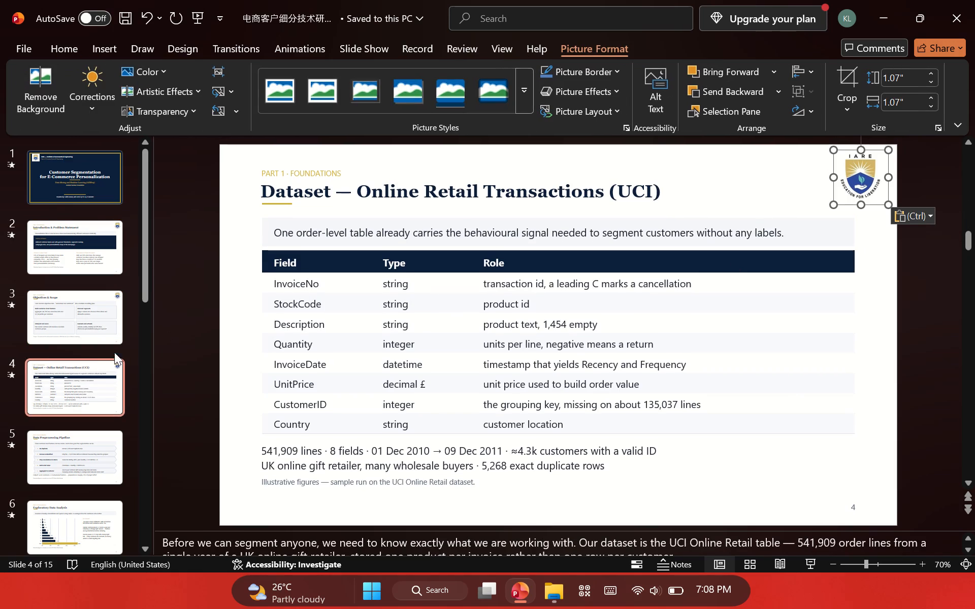
pyautogui.click(46, 448)
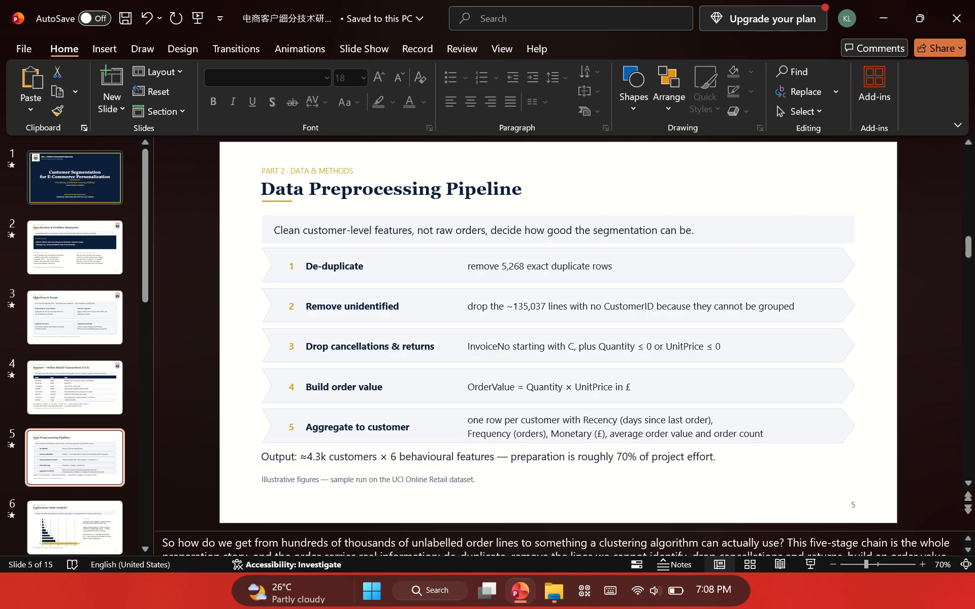
pyautogui.hotkey('ctrl', 'v')
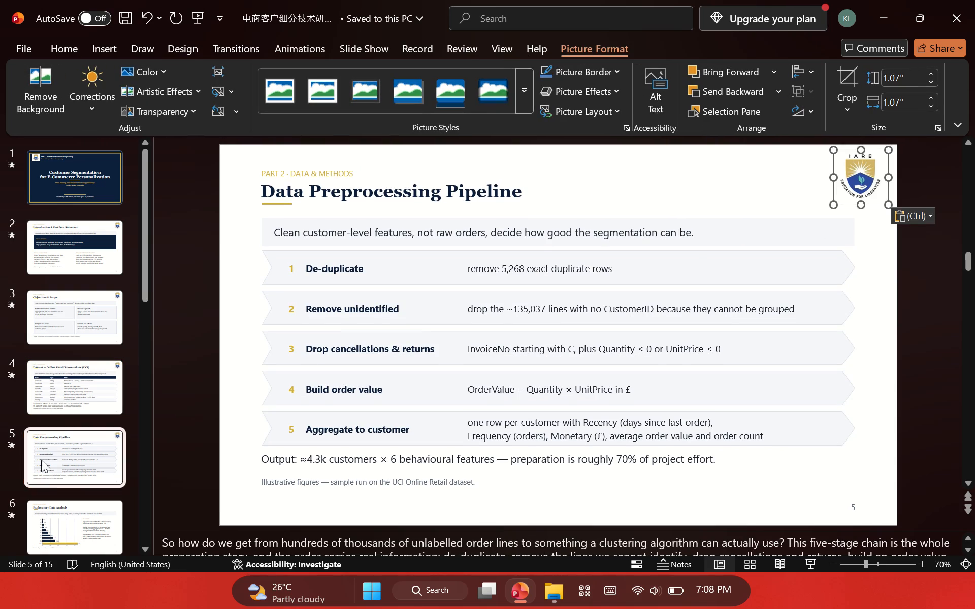
# Paste the crest logo onto slides 6 to 9, Exploratory Data Analysis through Model Implementation.
pyautogui.scroll(-1, 53, 492)
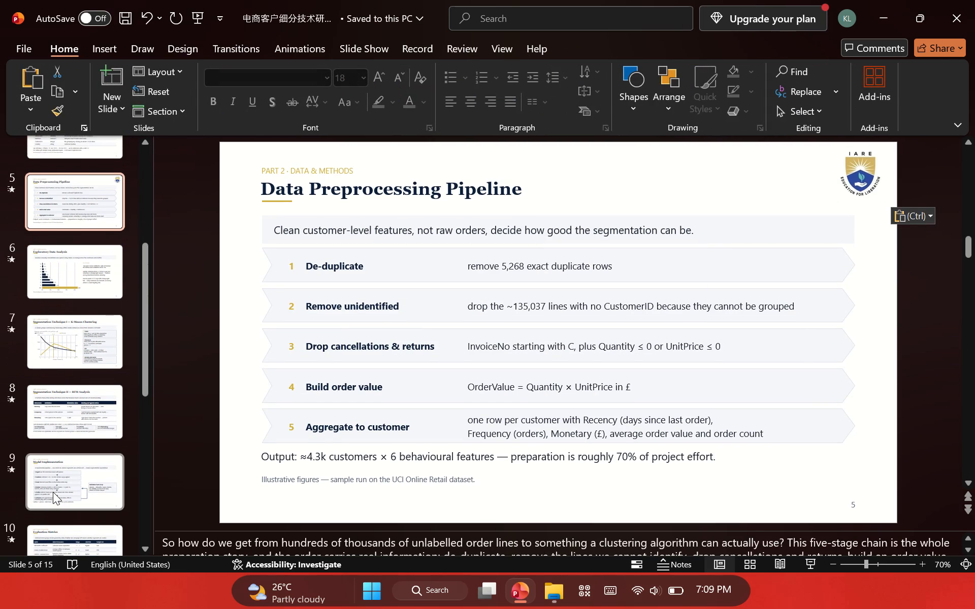
pyautogui.click(84, 269)
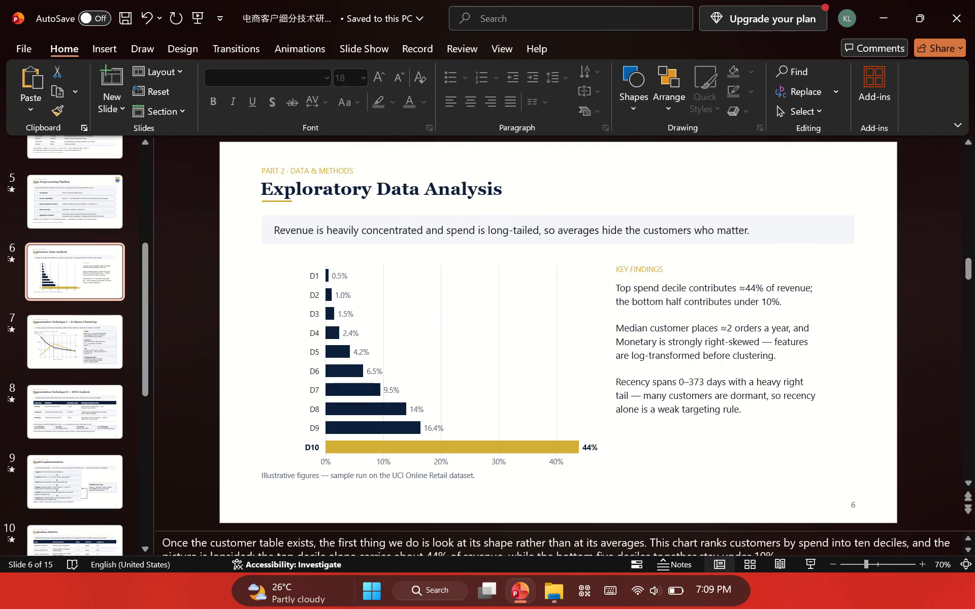
pyautogui.hotkey('ctrl', 'v')
pyautogui.click(44, 334)
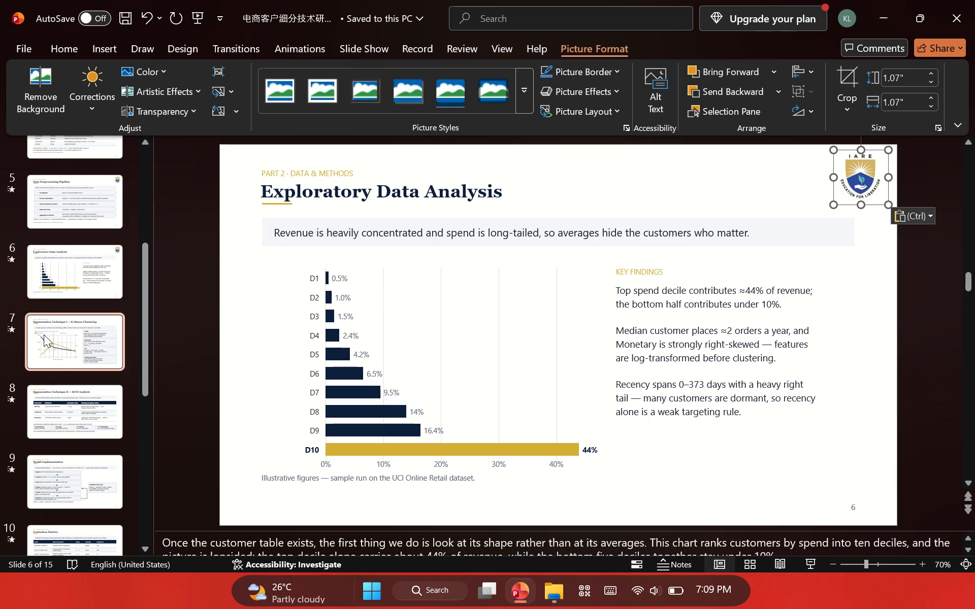
pyautogui.hotkey('ctrl', 'v')
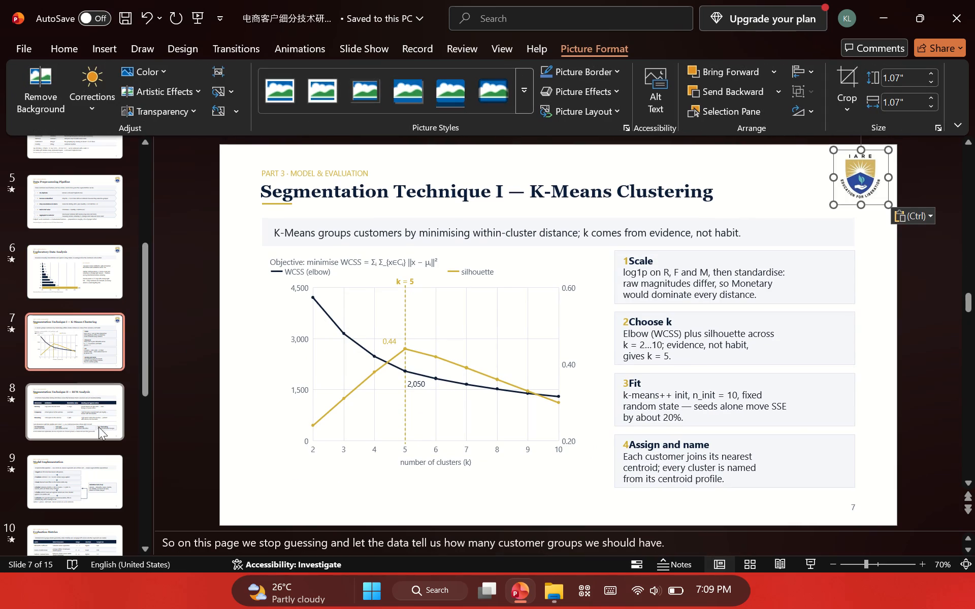
pyautogui.click(98, 422)
pyautogui.hotkey('ctrl', 'v')
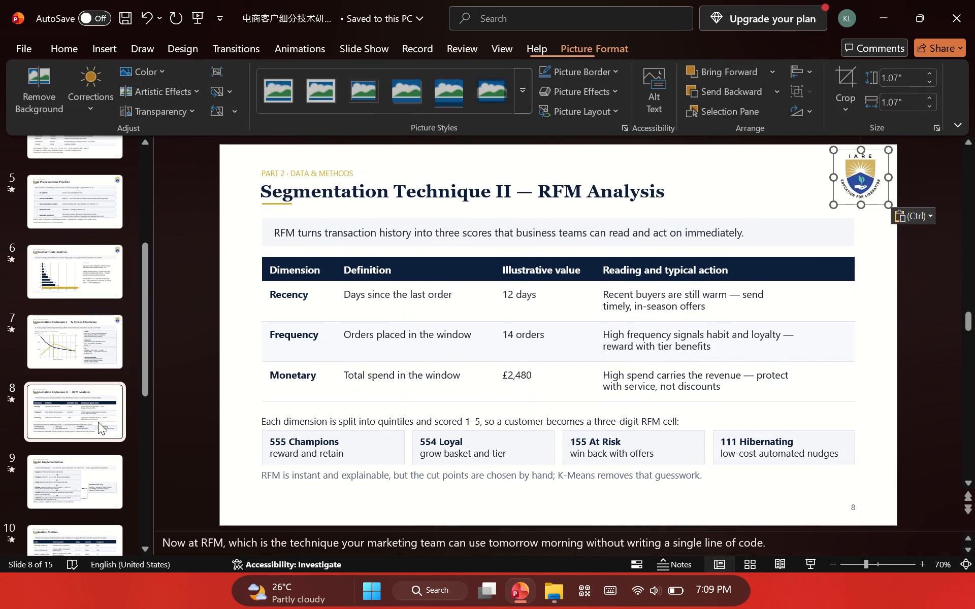
pyautogui.click(80, 482)
pyautogui.hotkey('ctrl', 'v')
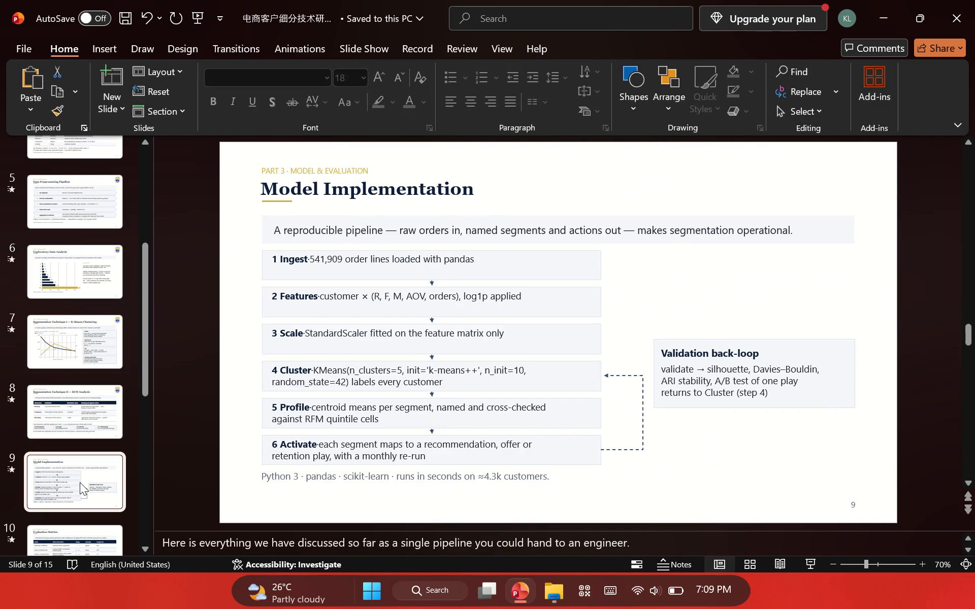
# Paste the crest logo onto slides 10 to 12, Evaluation Metrics through Real-World Applications.
pyautogui.click(85, 542)
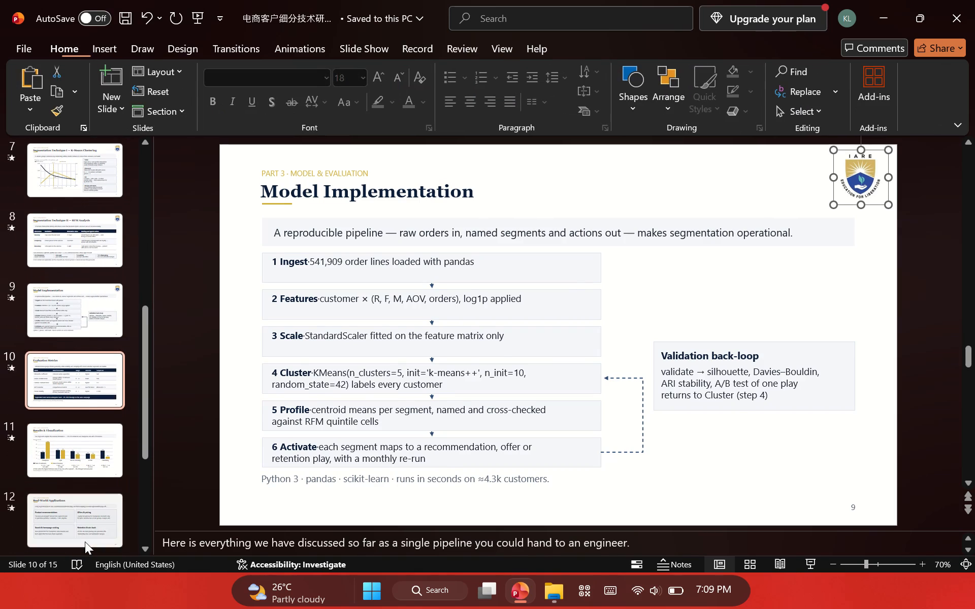
pyautogui.hotkey('ctrl', 'v')
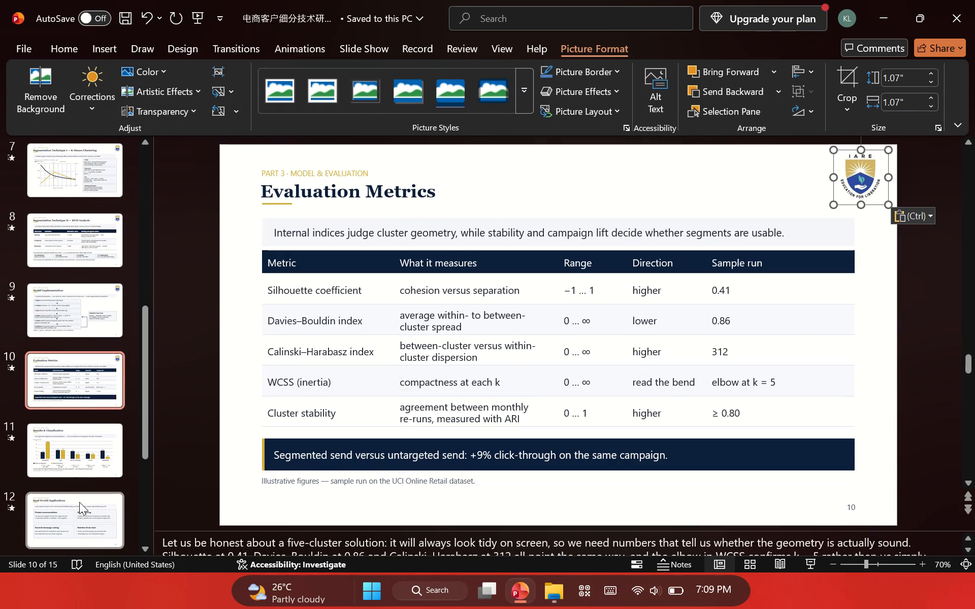
pyautogui.click(89, 434)
pyautogui.hotkey('ctrl', 'v')
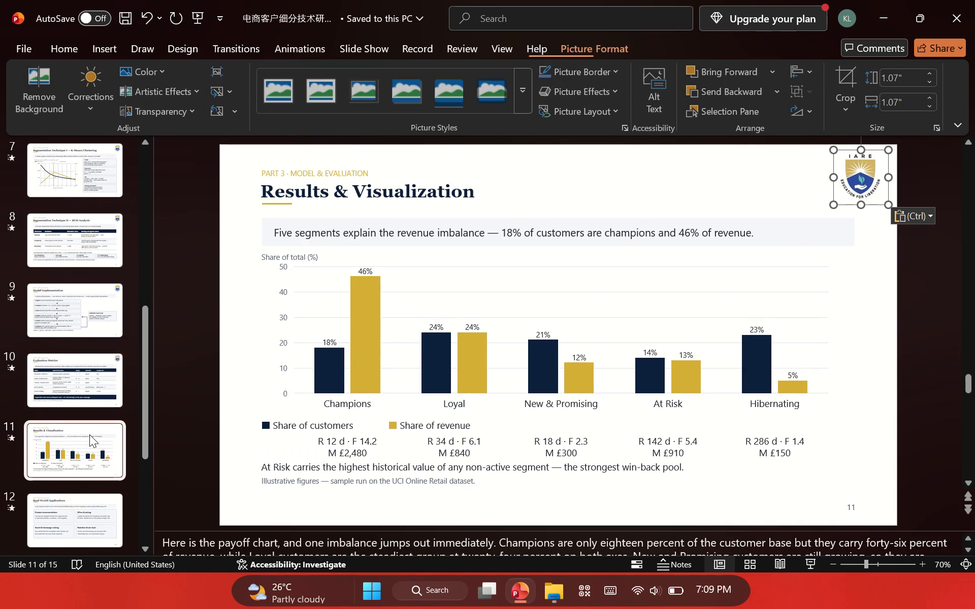
pyautogui.click(80, 518)
pyautogui.hotkey('ctrl', 'v')
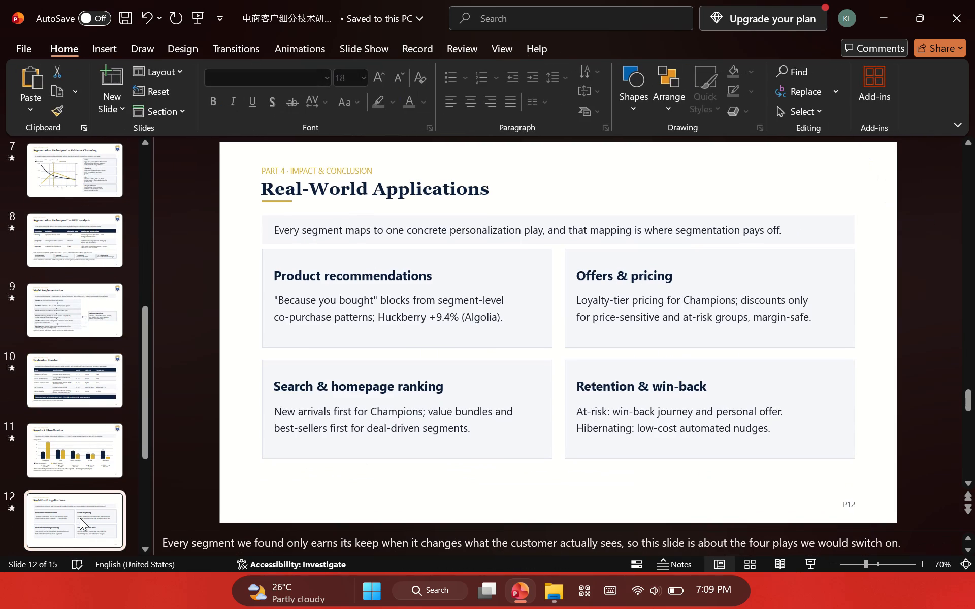
# Paste the crest logo onto slide 13, Challenges & Future Scope, and slide 14, Conclusion.
pyautogui.scroll(-2, 80, 518)
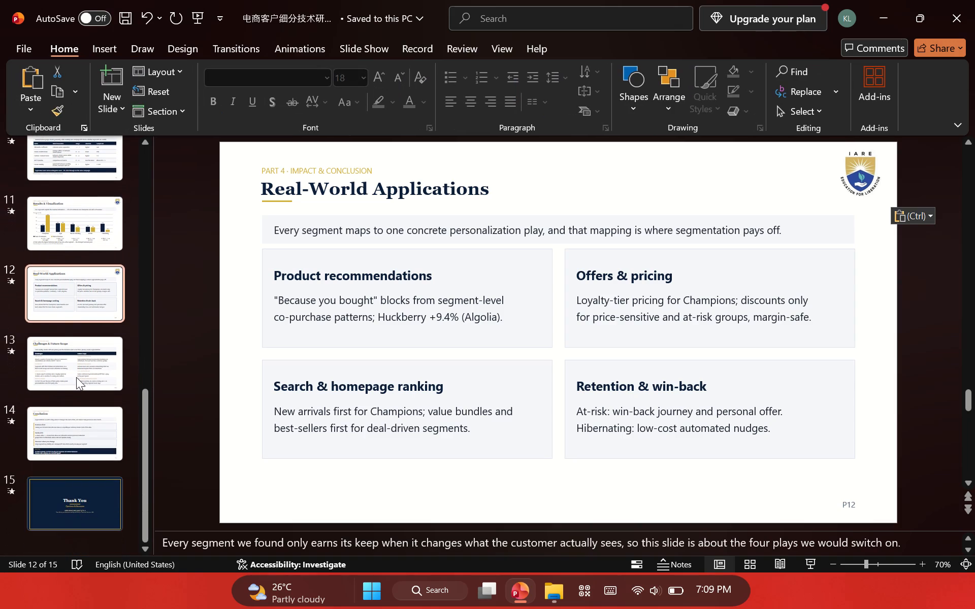
pyautogui.click(81, 360)
pyautogui.hotkey('ctrl', 'v')
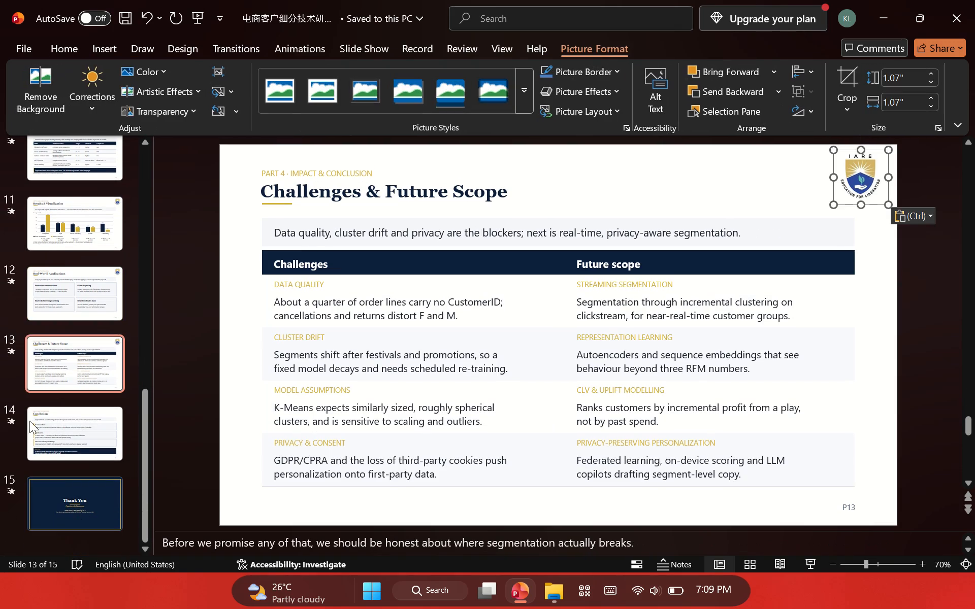
pyautogui.click(75, 430)
pyautogui.hotkey('ctrl', 'v')
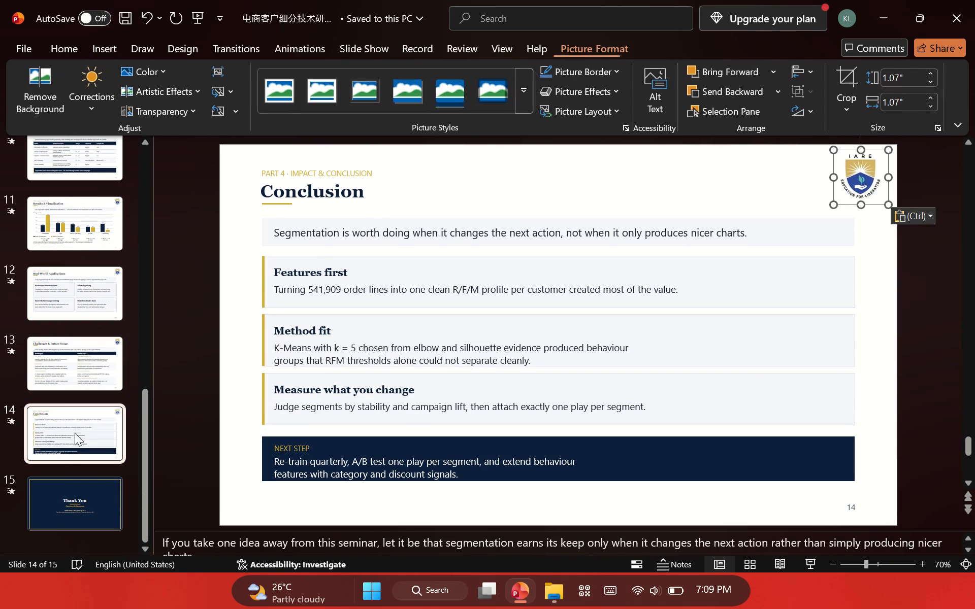
# Paste the crest logo onto the closing Thank You slide and place it centred above the Thank You title.
pyautogui.click(81, 502)
pyautogui.hotkey('ctrl', 'v')
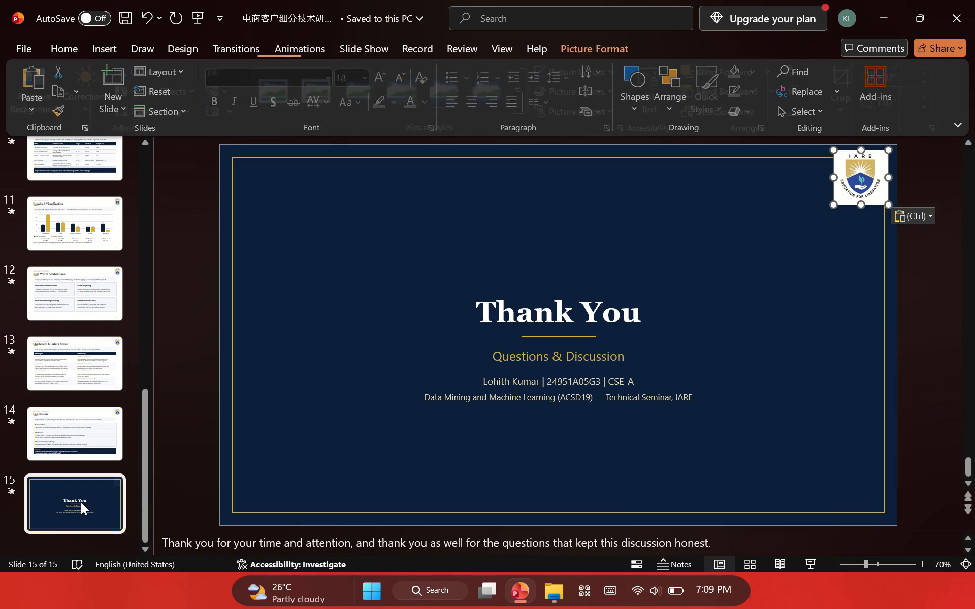
pyautogui.moveTo(865, 174); pyautogui.dragTo(568, 242)
pyautogui.click(923, 287)
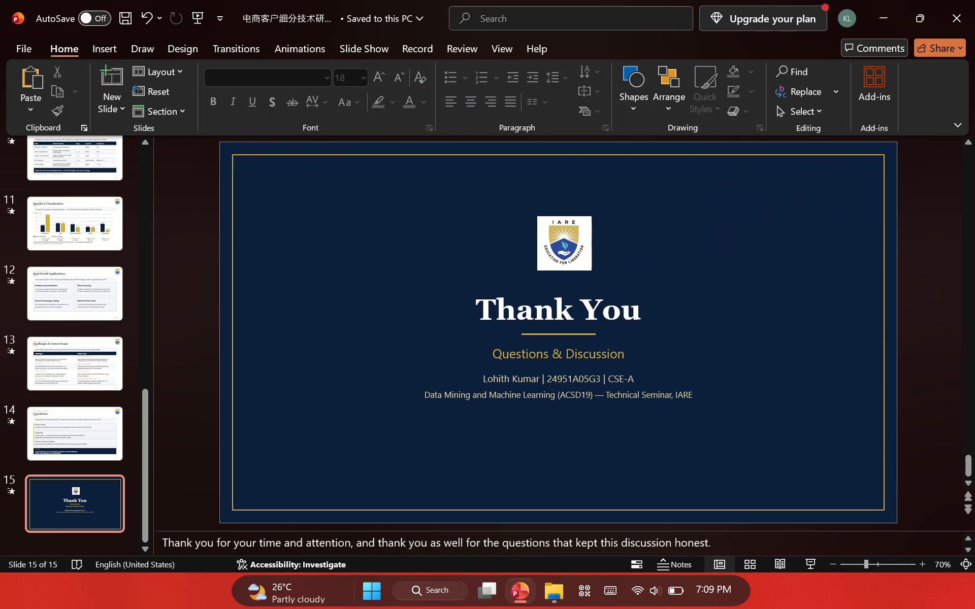
# Return to the title slide of the Customer Segmentation presentation and open slide show recording.
pyautogui.scroll(18, 548, 292)
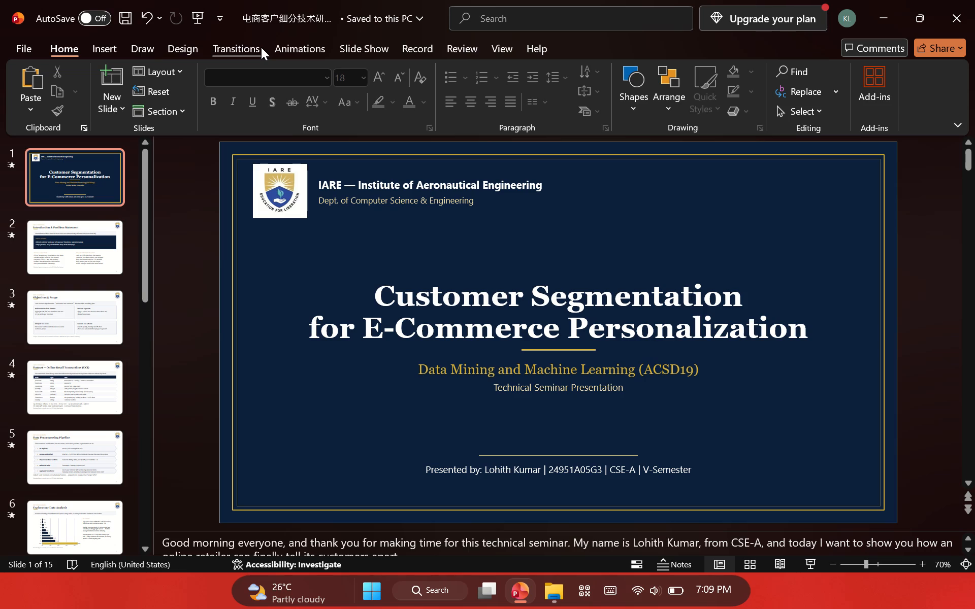
pyautogui.moveTo(261, 47); pyautogui.dragTo(359, 46)
pyautogui.click(359, 46)
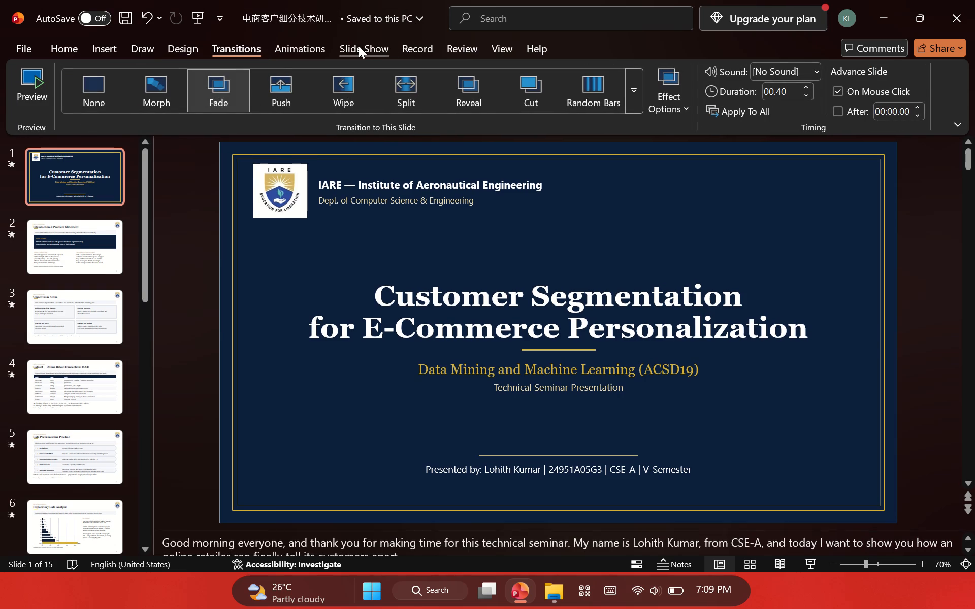
pyautogui.click(339, 75)
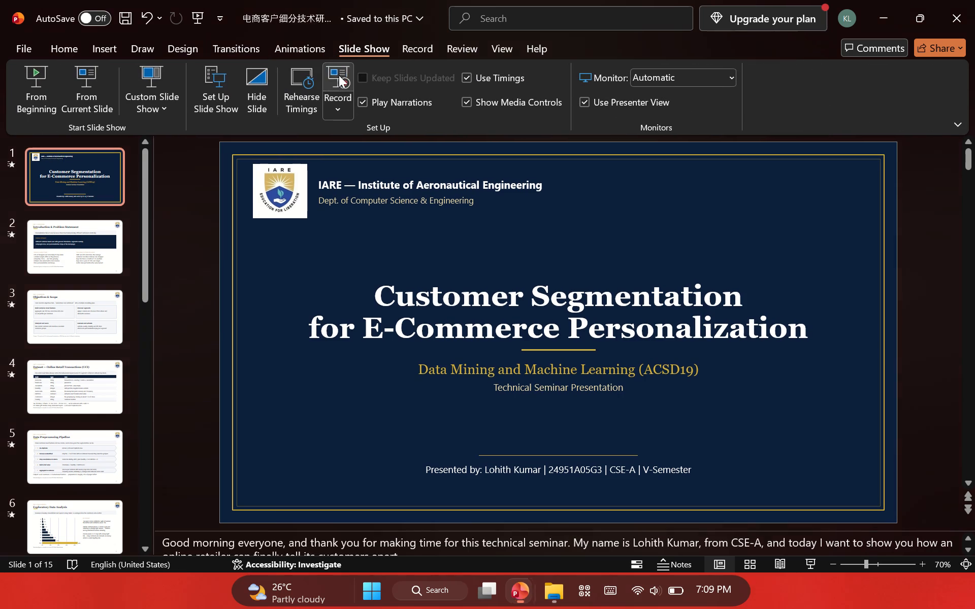
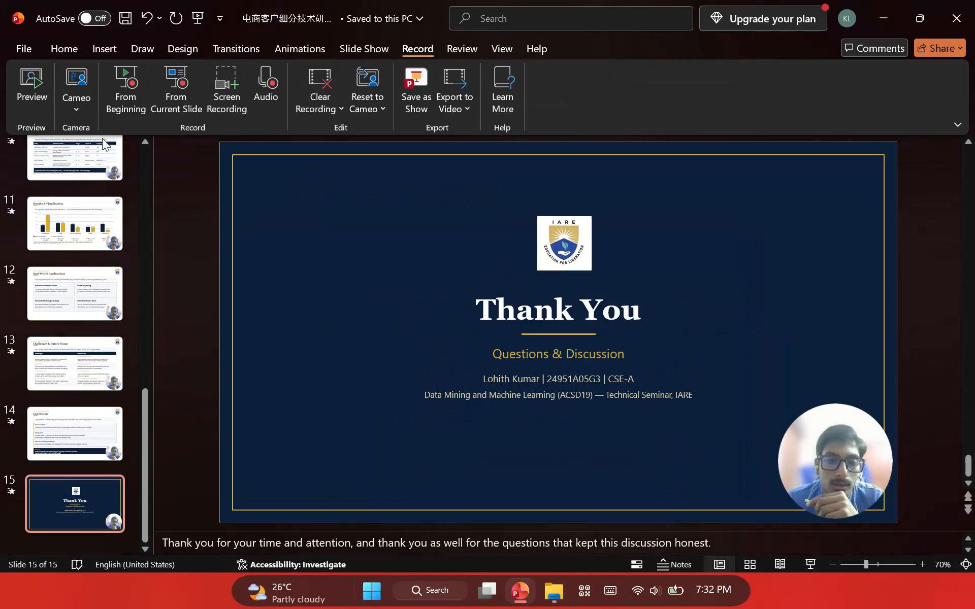
# Check the crest logo on slides 1 to 4 of the Customer Segmentation presentation, ending on the title slide.
pyautogui.scroll(7, 24, 211)
pyautogui.click(74, 195)
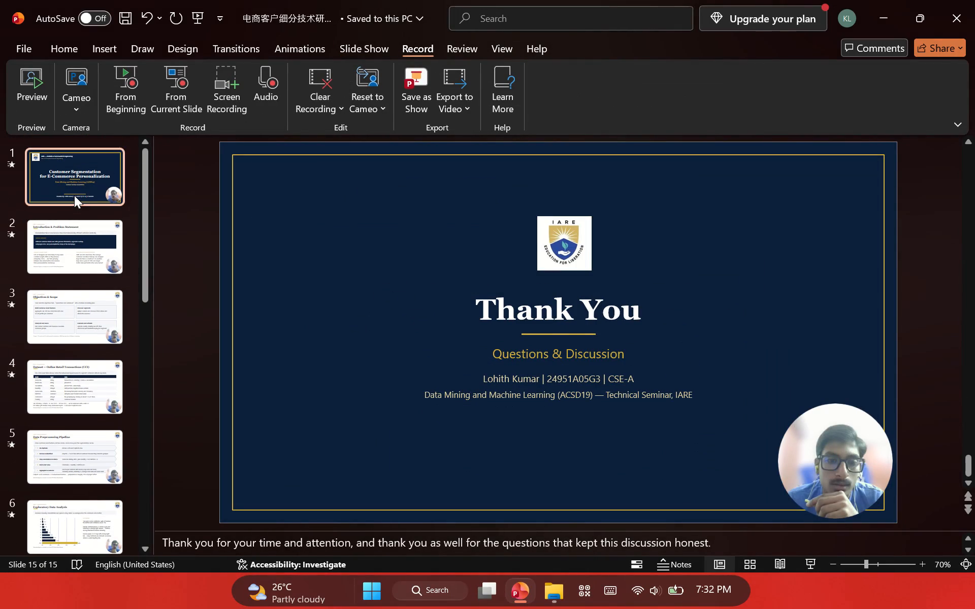
pyautogui.click(122, 267)
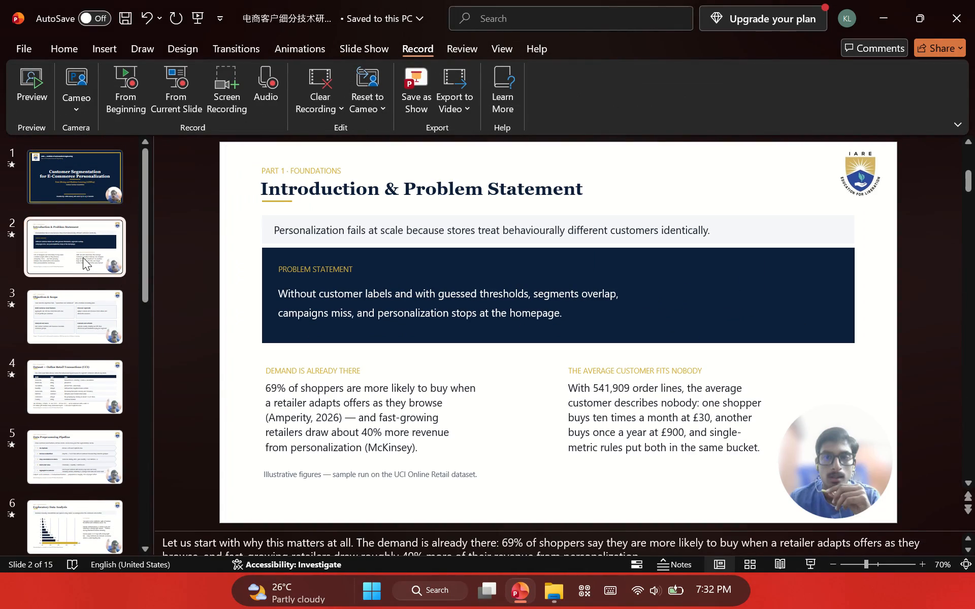
pyautogui.click(86, 313)
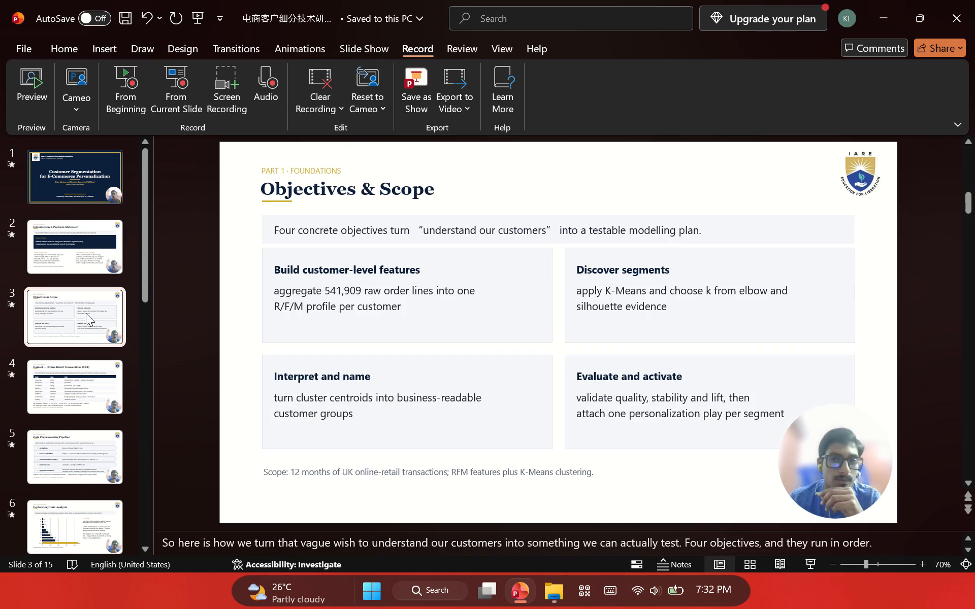
pyautogui.click(76, 354)
pyautogui.click(83, 387)
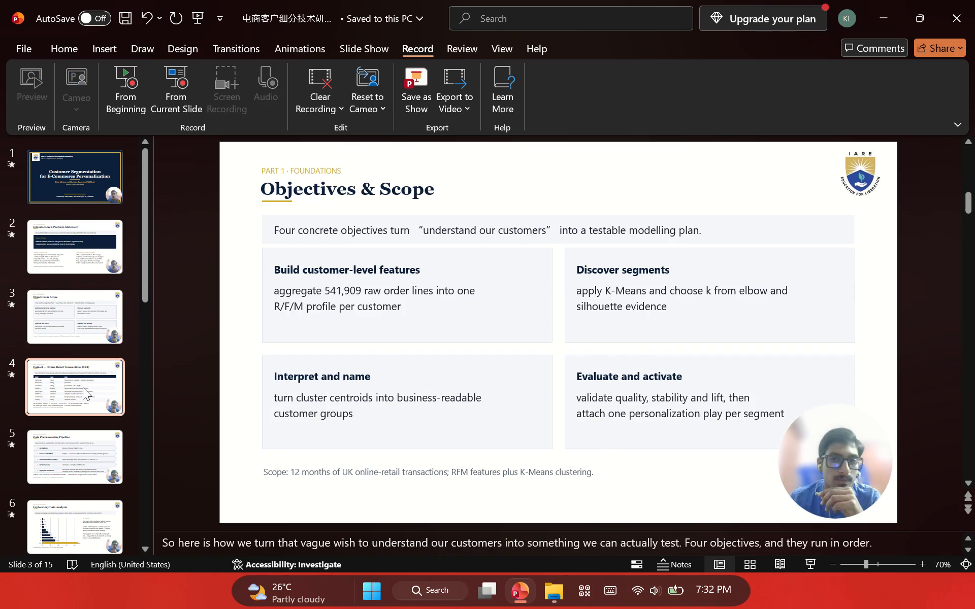
pyautogui.click(82, 176)
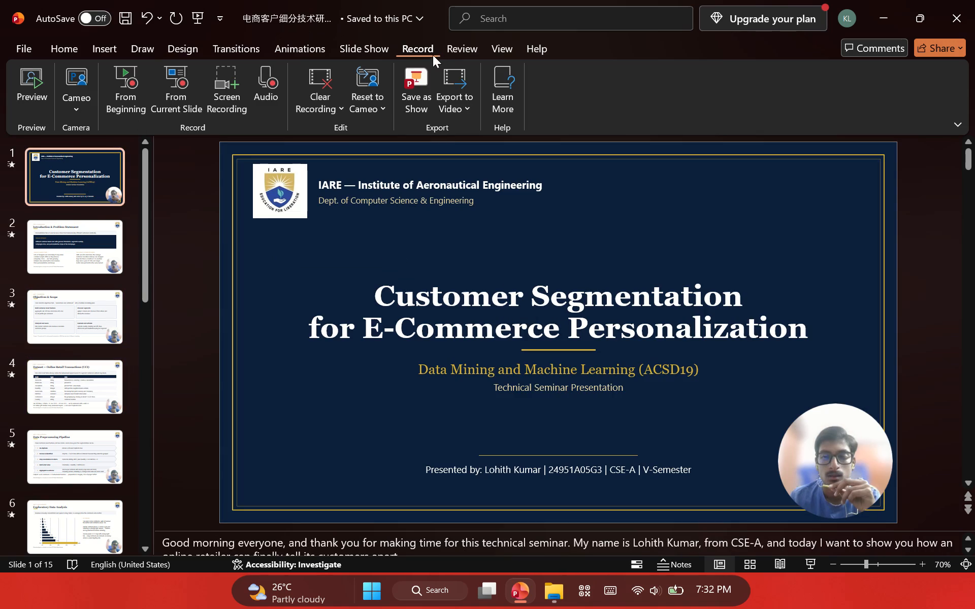
# Export the presentation as a standard MP4 video named DMML to Downloads and leave the export view.
pyautogui.click(458, 106)
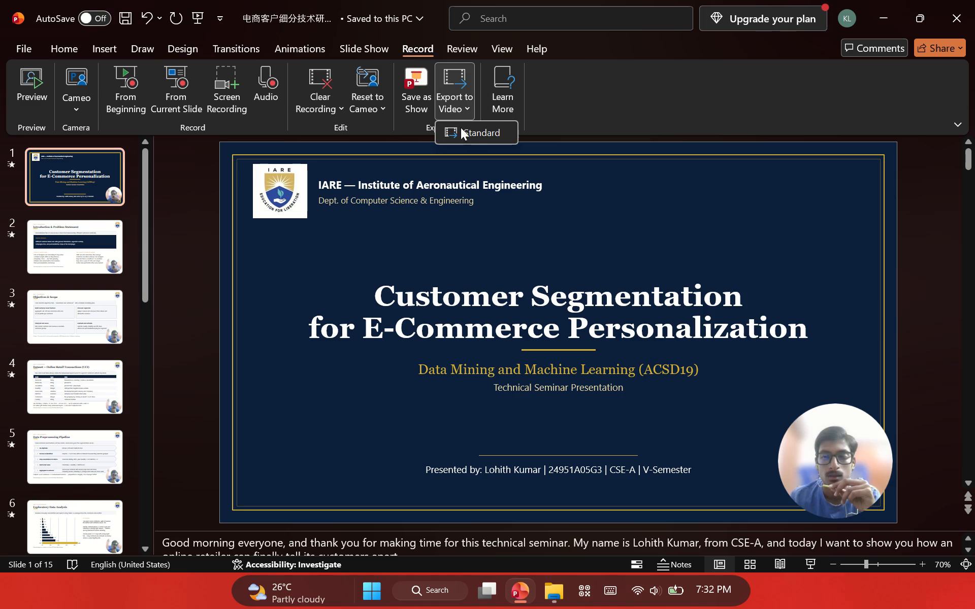
pyautogui.click(462, 129)
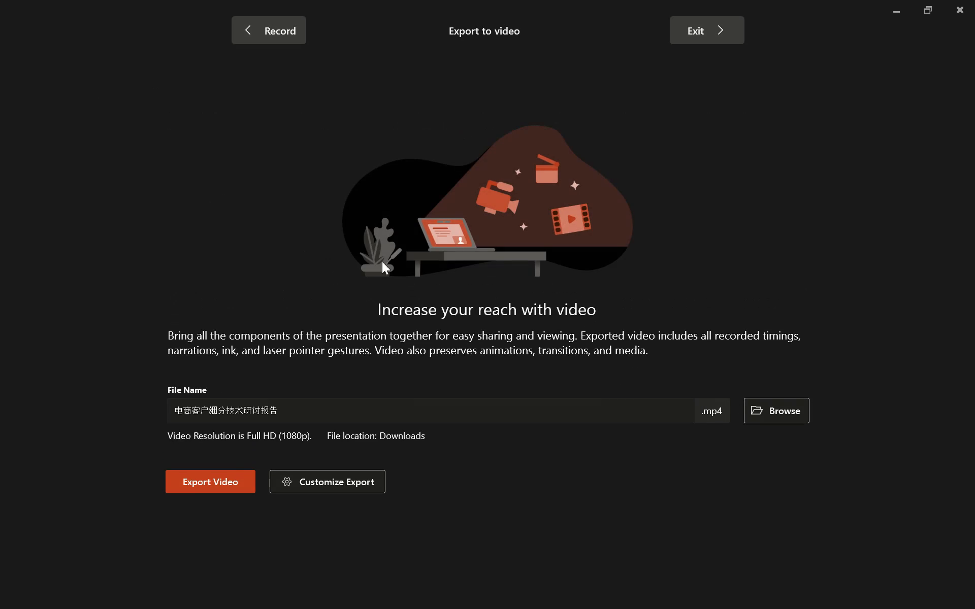
pyautogui.click(416, 412)
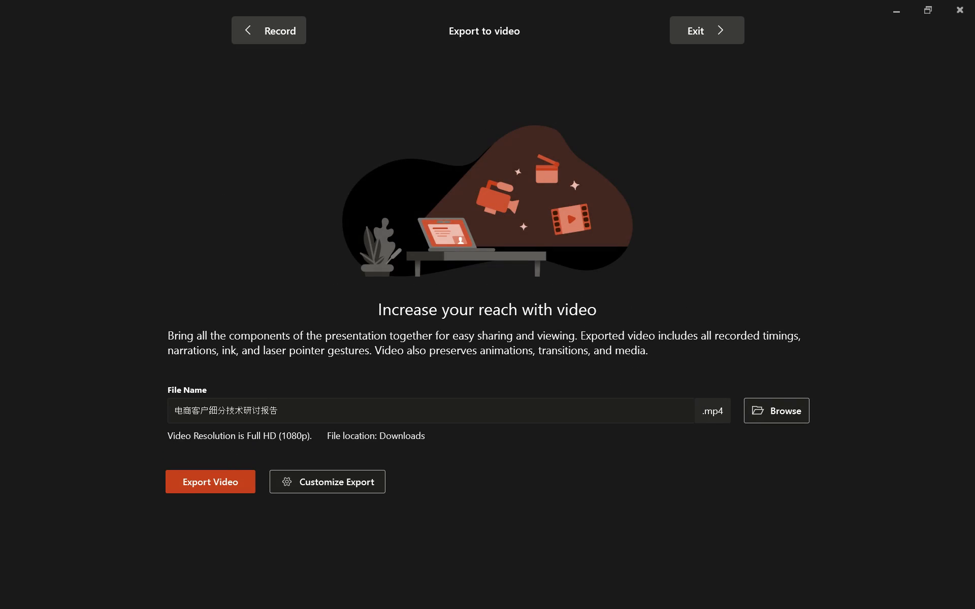
pyautogui.press('BackSpace')
pyautogui.press('BackSpace')
pyautogui.press('BackSpace')
pyautogui.press('BackSpace')
pyautogui.press('BackSpace')
pyautogui.press('BackSpace')
pyautogui.press('BackSpace')
pyautogui.press('BackSpace')
pyautogui.press('BackSpace')
pyautogui.press('BackSpace')
pyautogui.press('BackSpace')
pyautogui.press('BackSpace')
pyautogui.press('BackSpace')
pyautogui.press('BackSpace')
pyautogui.press('BackSpace')
pyautogui.press('BackSpace')
pyautogui.press('BackSpace')
pyautogui.press('BackSpace')
pyautogui.press('BackSpace')
pyautogui.press('BackSpace')
pyautogui.press('BackSpace')
pyautogui.press('BackSpace')
pyautogui.press('BackSpace')
pyautogui.press('BackSpace')
pyautogui.press('BackSpace')
pyautogui.hotkey('shift', 'd')
pyautogui.write('ML')
pyautogui.press('BackSpace')
pyautogui.write('MS')
pyautogui.press('BackSpace')
pyautogui.press('BackSpace')
pyautogui.hotkey('shift', 'm')
pyautogui.press('BackSpace')
pyautogui.write('ML')
pyautogui.click(197, 485)
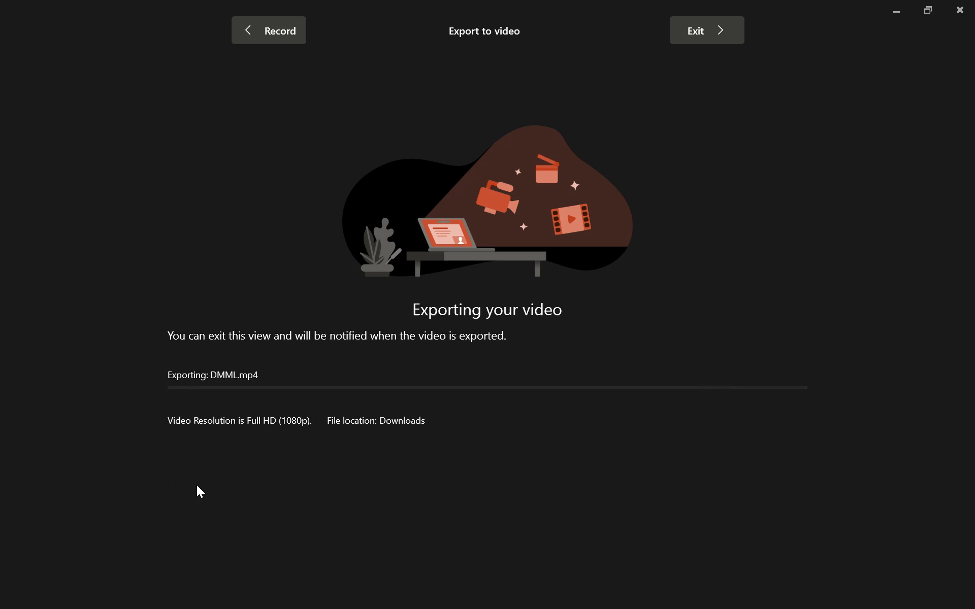
pyautogui.doubleClick(298, 35)
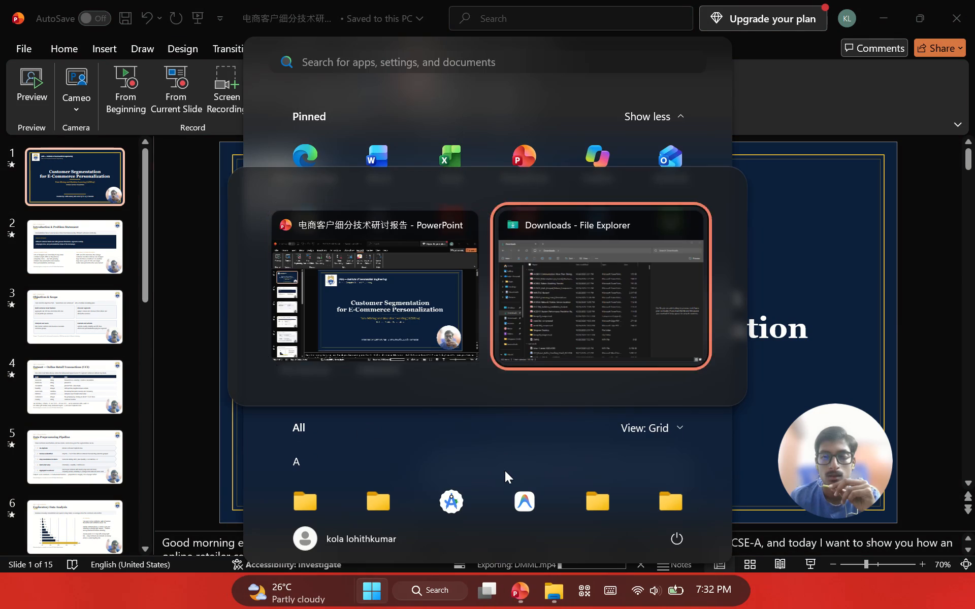
# In the Downloads folder, delete today's nine PowerPoint files, from AHSE04_Communication_More_Than_Talking to ACSD19_Student_Performance_Prediction.
pyautogui.scroll(1, 337, 208)
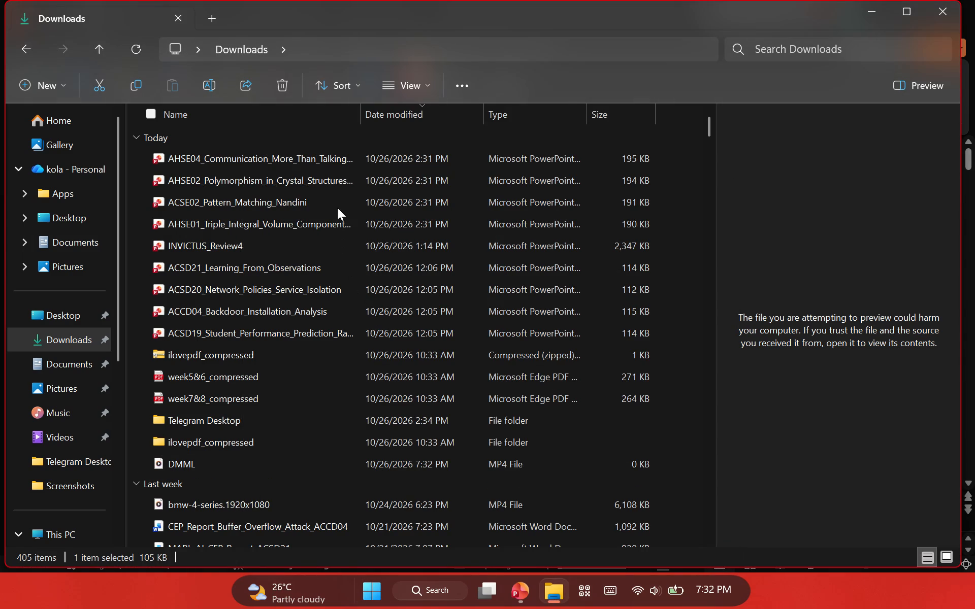
pyautogui.scroll(2, 337, 208)
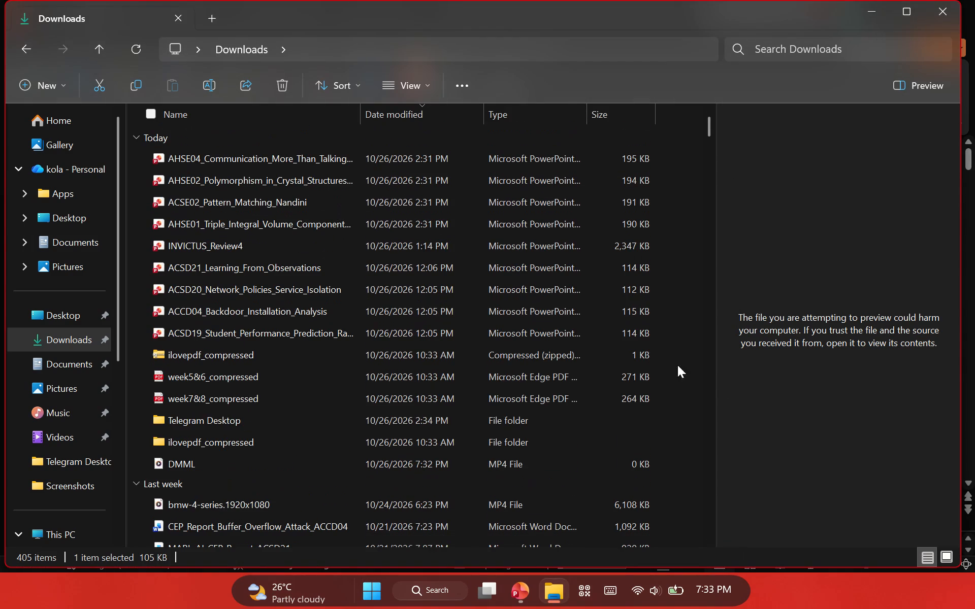
pyautogui.moveTo(766, 385); pyautogui.dragTo(581, 298)
pyautogui.moveTo(581, 298); pyautogui.dragTo(694, 320)
pyautogui.moveTo(694, 320); pyautogui.dragTo(489, 149)
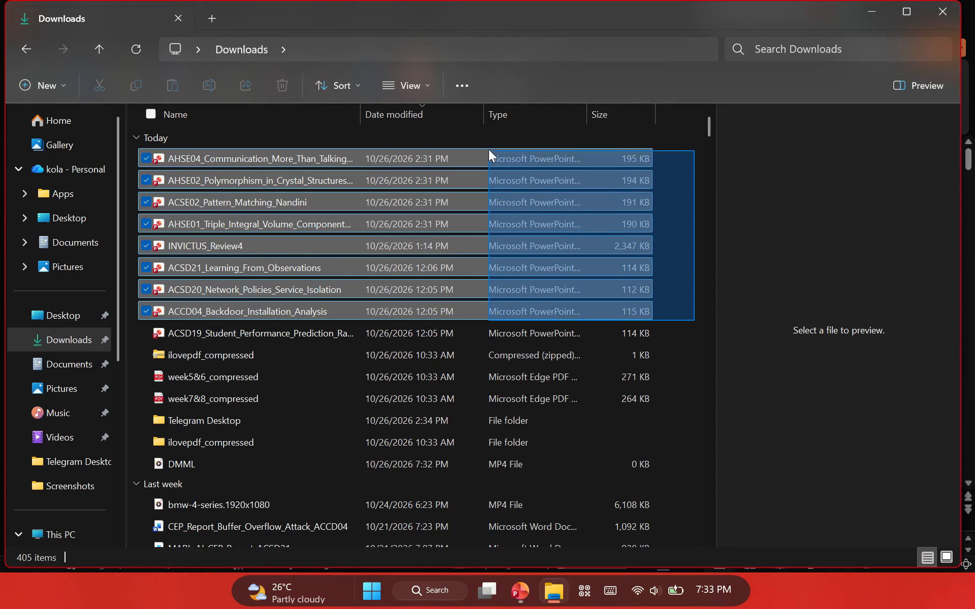
pyautogui.moveTo(489, 149); pyautogui.dragTo(486, 149)
pyautogui.click(284, 77)
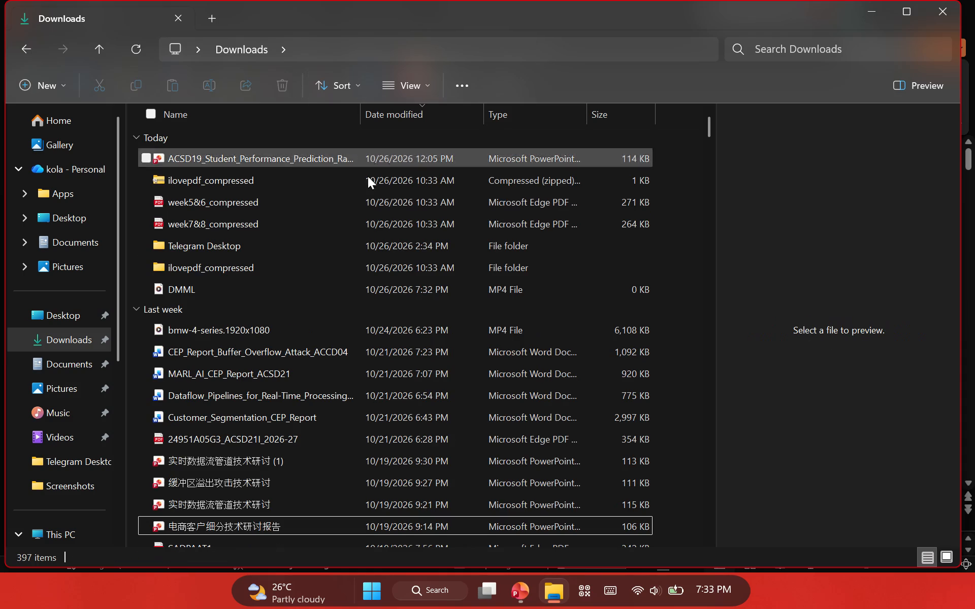
pyautogui.click(375, 154)
pyautogui.click(278, 79)
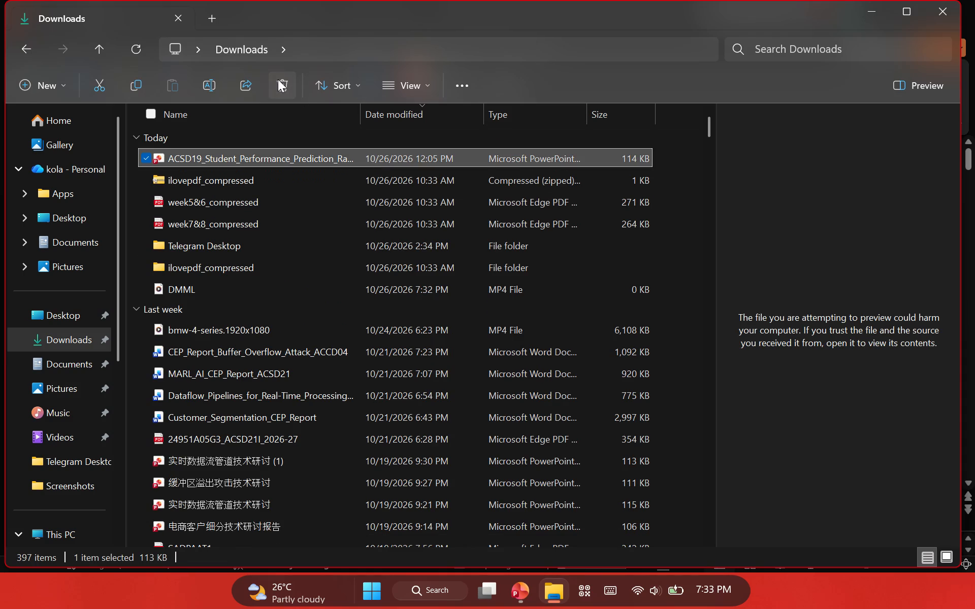
# Open the presentation 实时数据流管道技术研讨 modified at 9:21 PM from Downloads and enable editing.
pyautogui.scroll(-3, 352, 363)
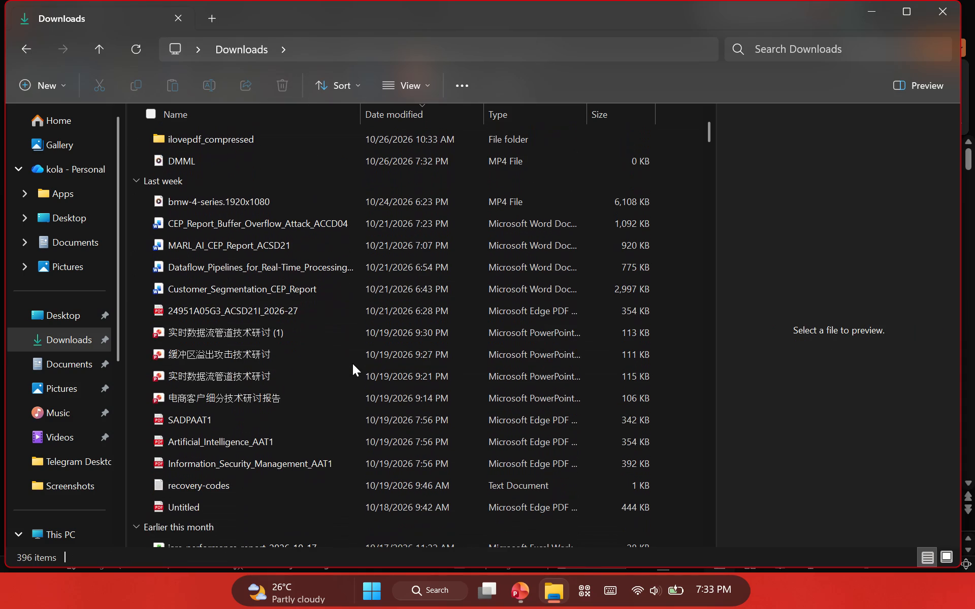
pyautogui.doubleClick(265, 382)
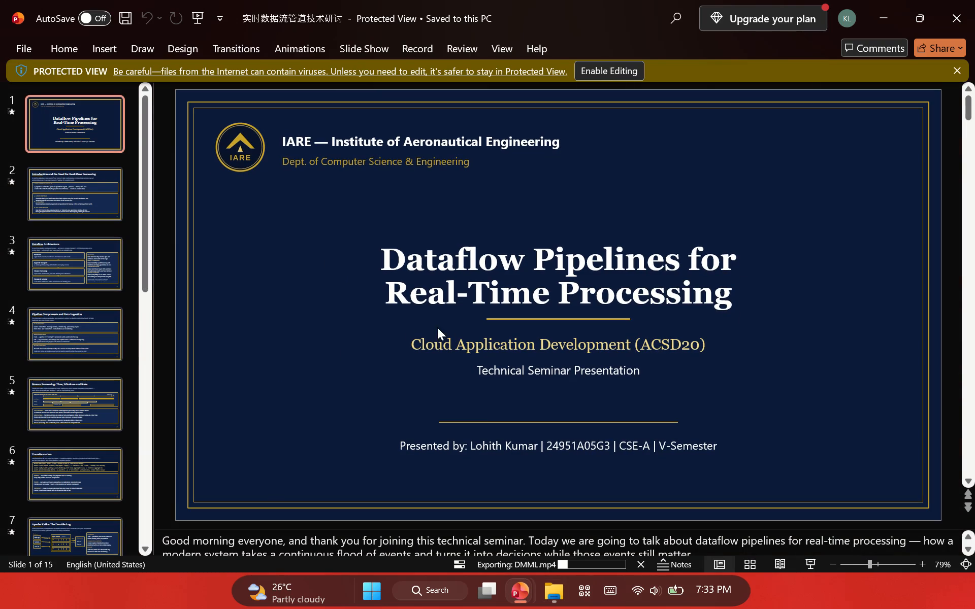
pyautogui.click(245, 146)
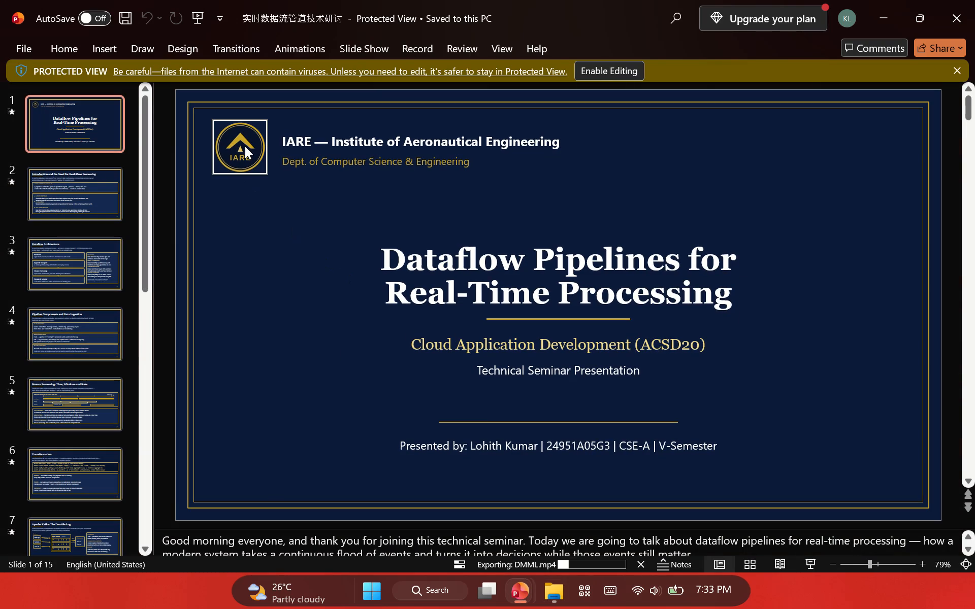
pyautogui.click(599, 61)
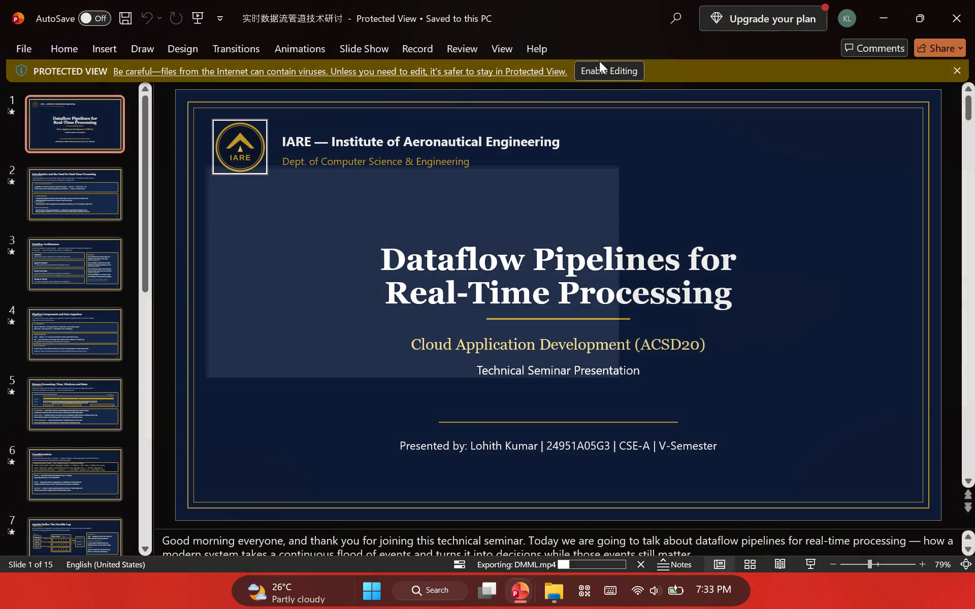
# Paste the IARE crest logo from the clipboard history onto the title slide, covering the old round emblem beside the institute name.
pyautogui.press('super+v')
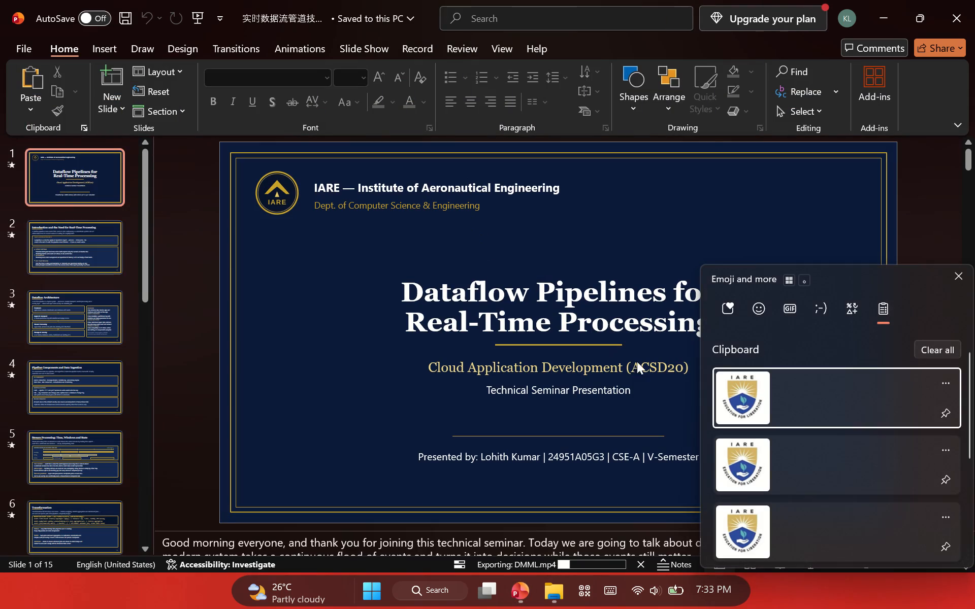
pyautogui.click(750, 464)
pyautogui.hotkey('ctrl', 'v')
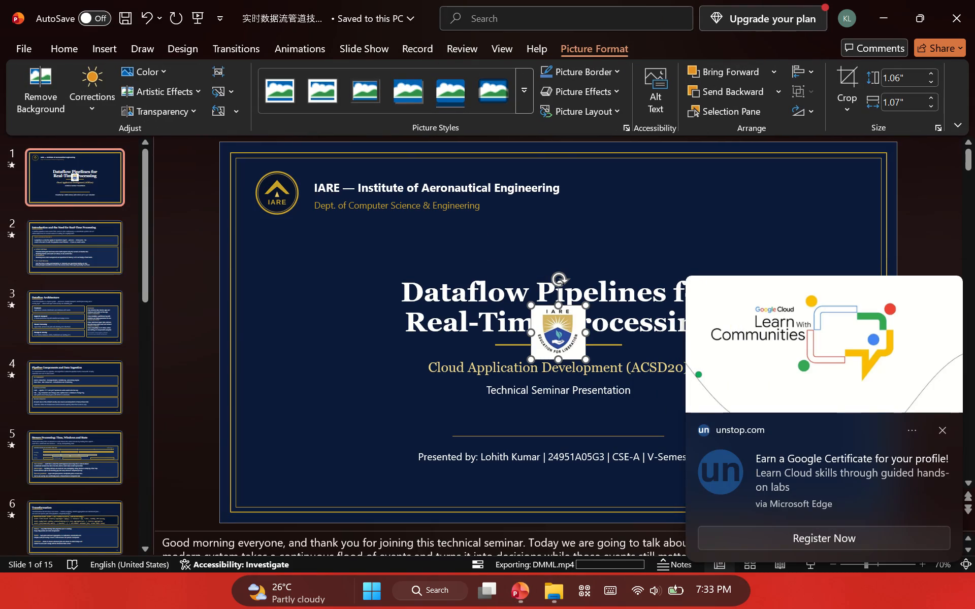
pyautogui.moveTo(565, 344); pyautogui.dragTo(275, 210)
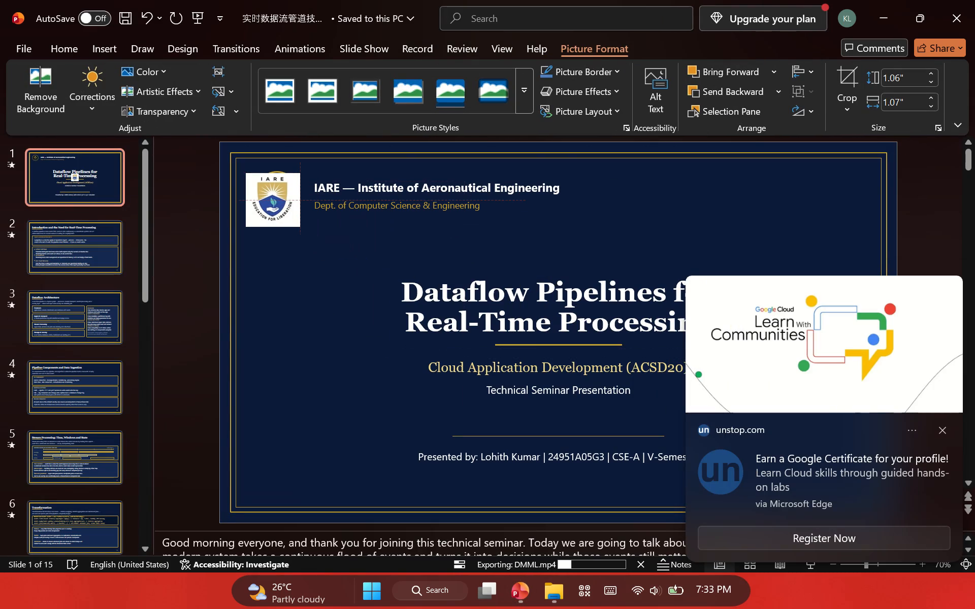
pyautogui.moveTo(275, 210); pyautogui.dragTo(276, 173)
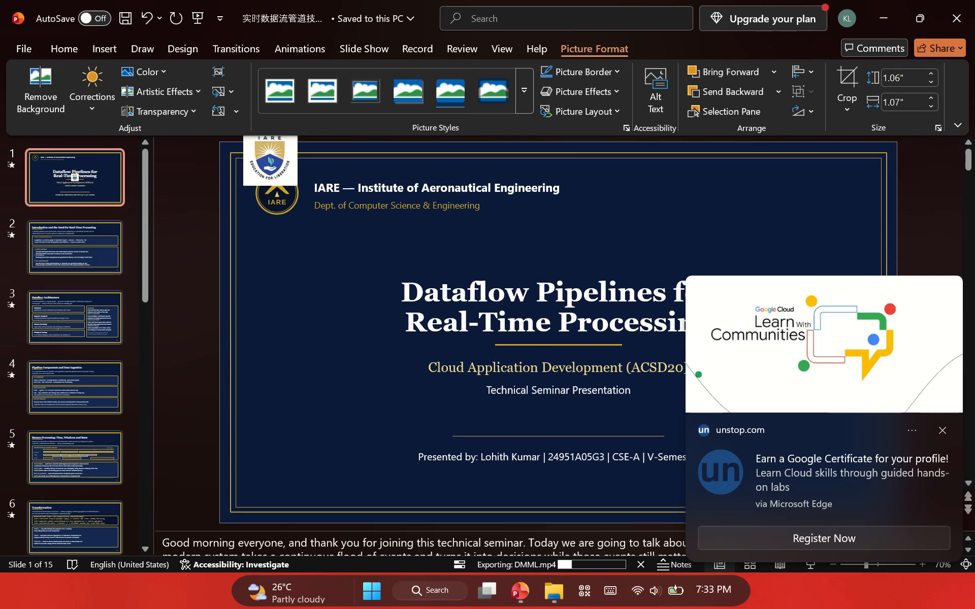
pyautogui.moveTo(276, 173); pyautogui.dragTo(284, 204)
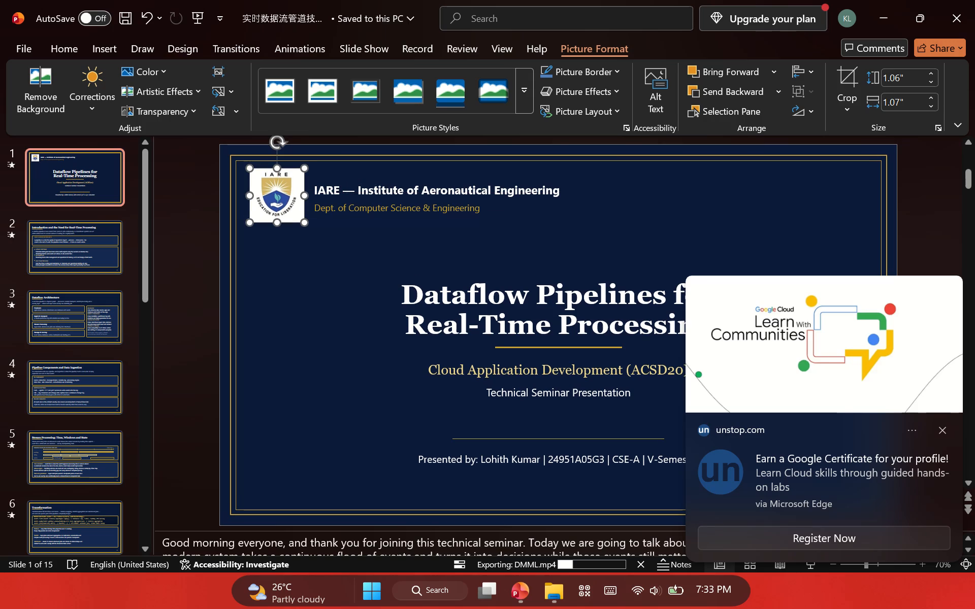
pyautogui.click(284, 198)
pyautogui.click(412, 323)
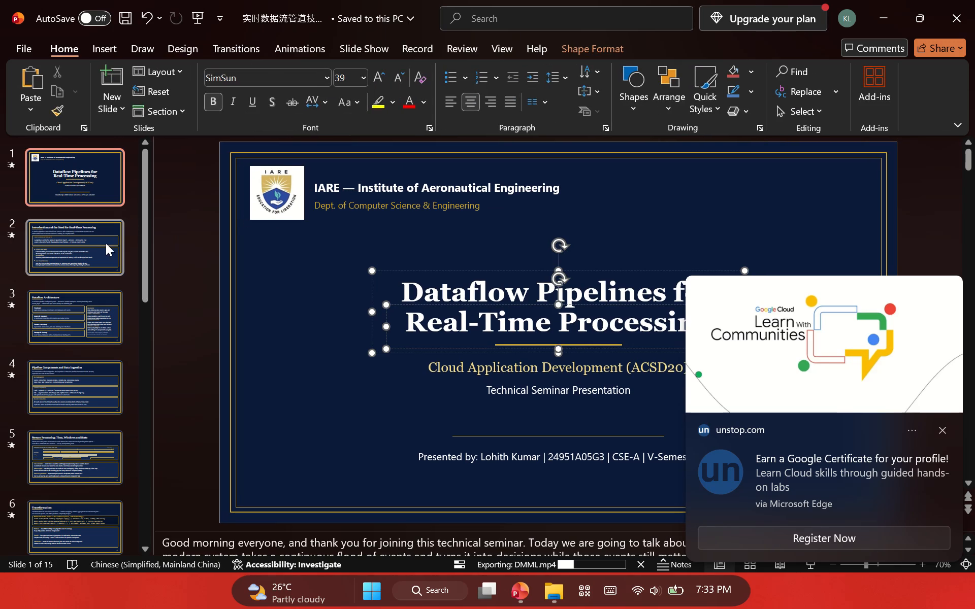
# Dismiss the Unstop notifications and paste the IARE crest logo from the clipboard history into the upper-right corner of slide 2.
pyautogui.click(102, 242)
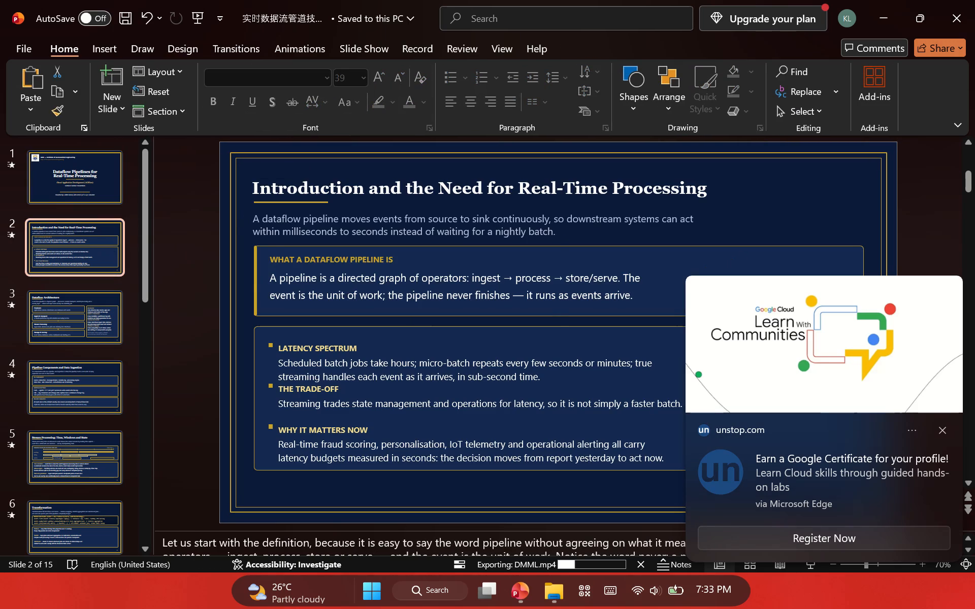
pyautogui.click(754, 247)
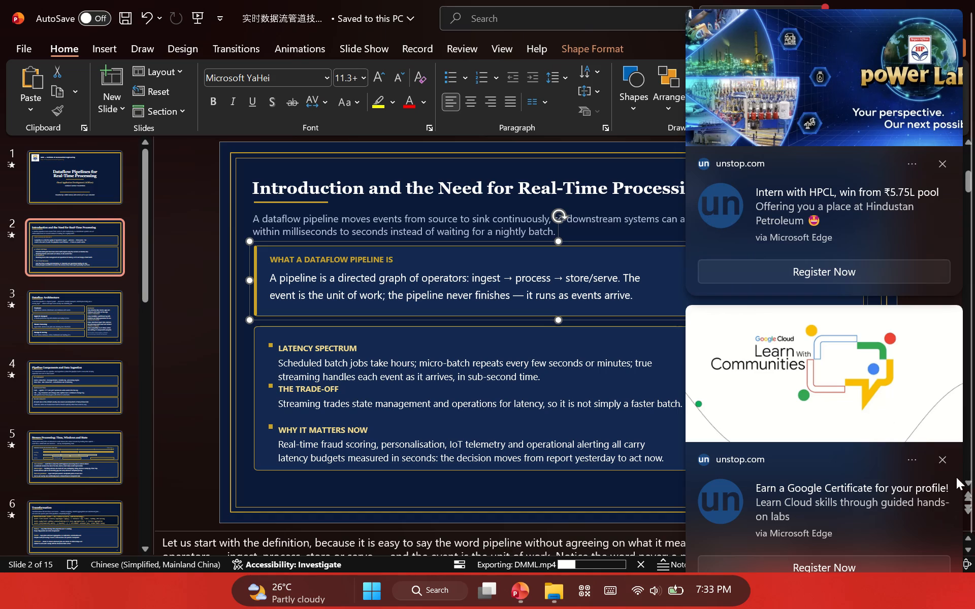
pyautogui.click(939, 455)
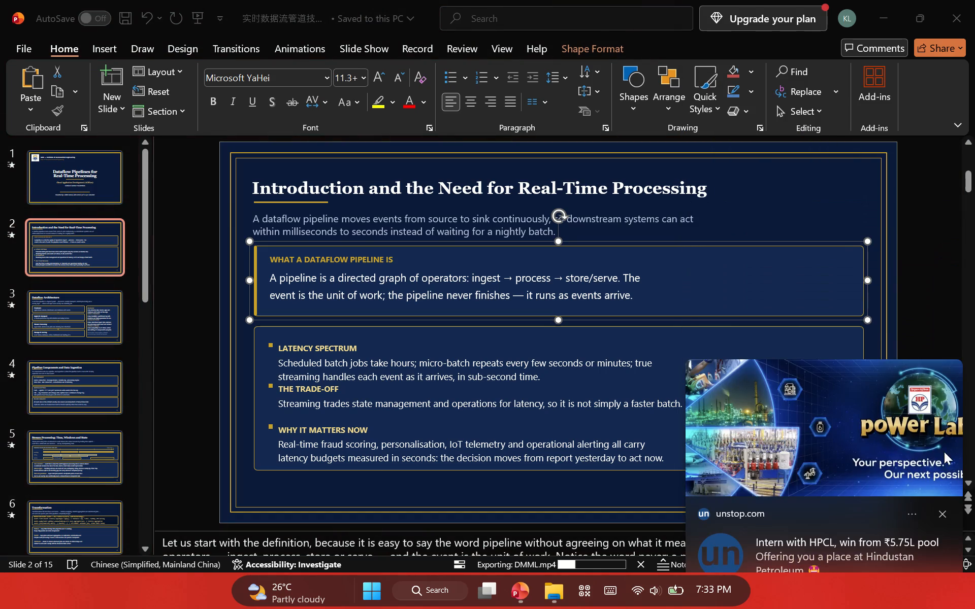
pyautogui.click(943, 428)
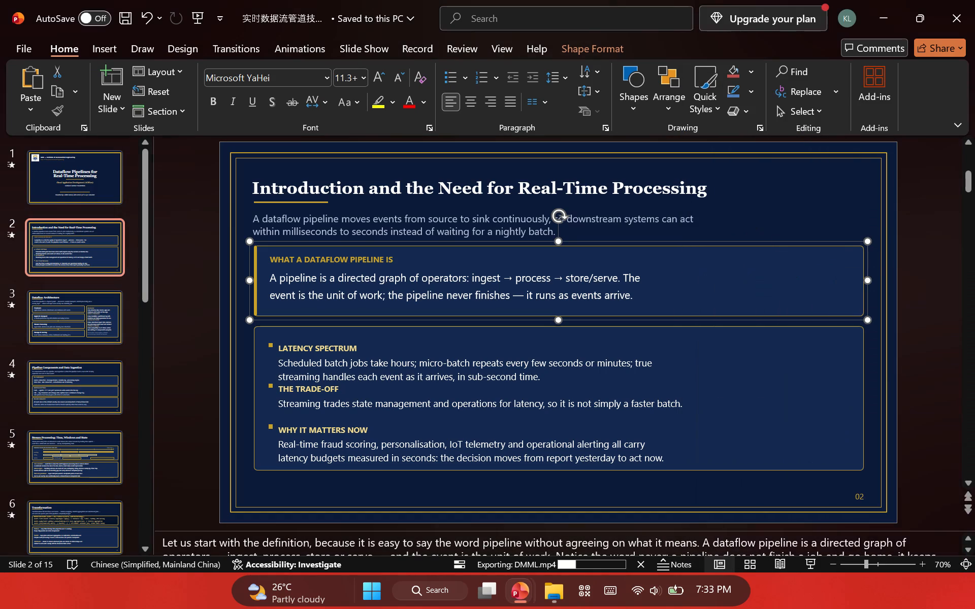
pyautogui.press('super+v')
pyautogui.click(731, 461)
pyautogui.hotkey('ctrl', 'v')
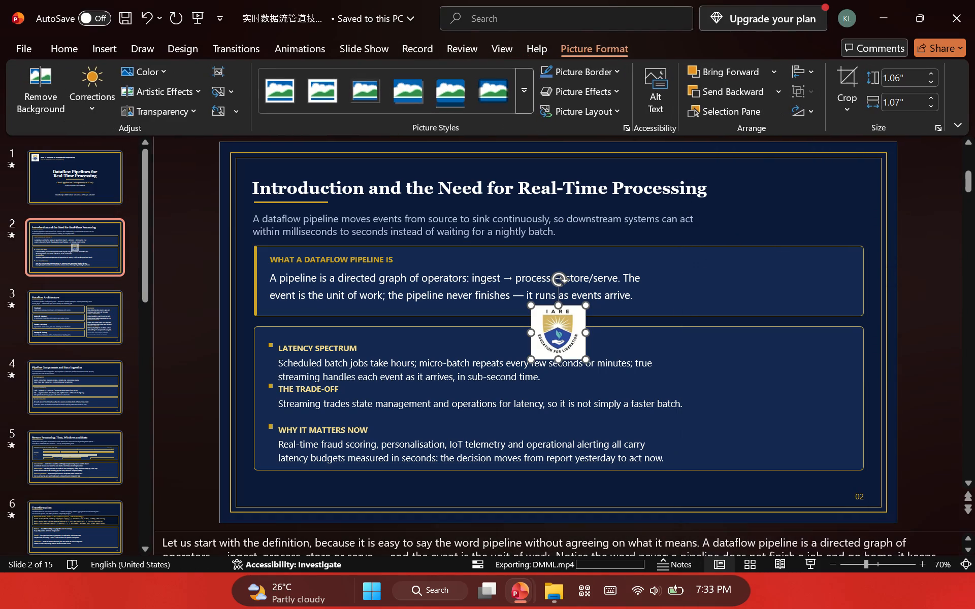
pyautogui.moveTo(561, 331); pyautogui.dragTo(862, 186)
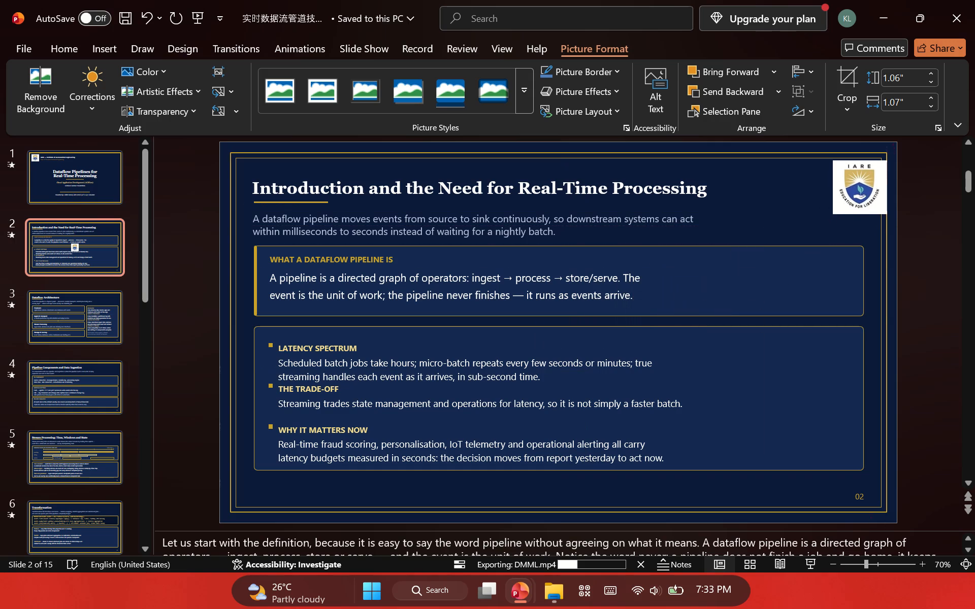
pyautogui.moveTo(862, 186); pyautogui.dragTo(854, 184)
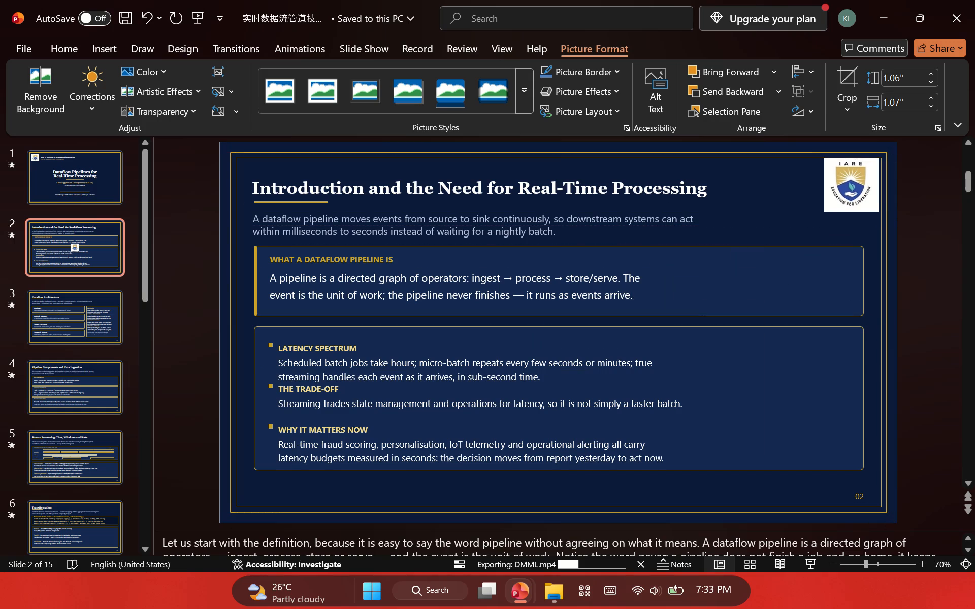
pyautogui.moveTo(854, 184); pyautogui.dragTo(857, 184)
pyautogui.click(857, 184)
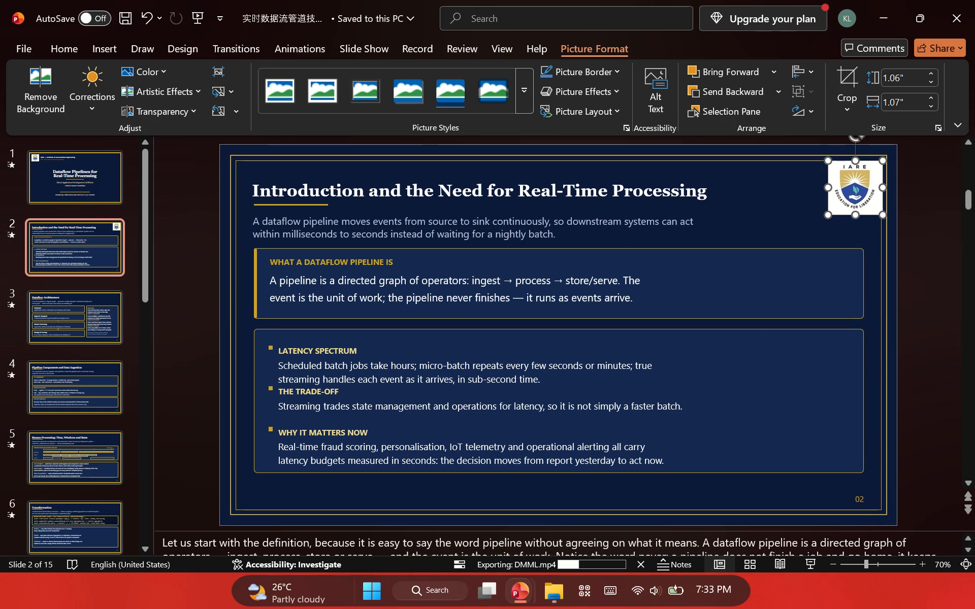
# Copy slide 2's positioned crest logo onto slides 3 to 8, from Dataflow Architecture to Apache Flink.
pyautogui.hotkey('ctrl', 'c')
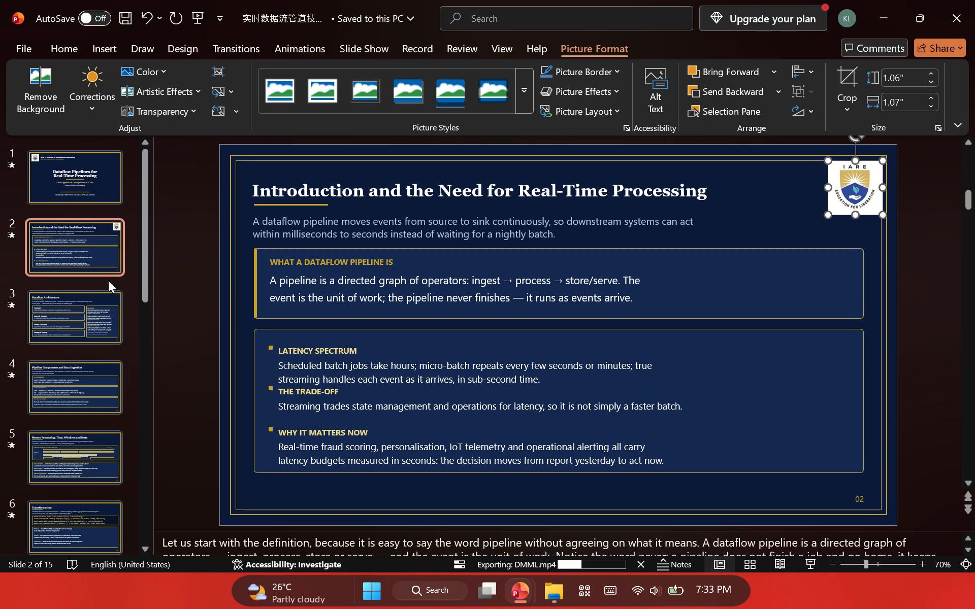
pyautogui.click(82, 312)
pyautogui.hotkey('ctrl', 'v')
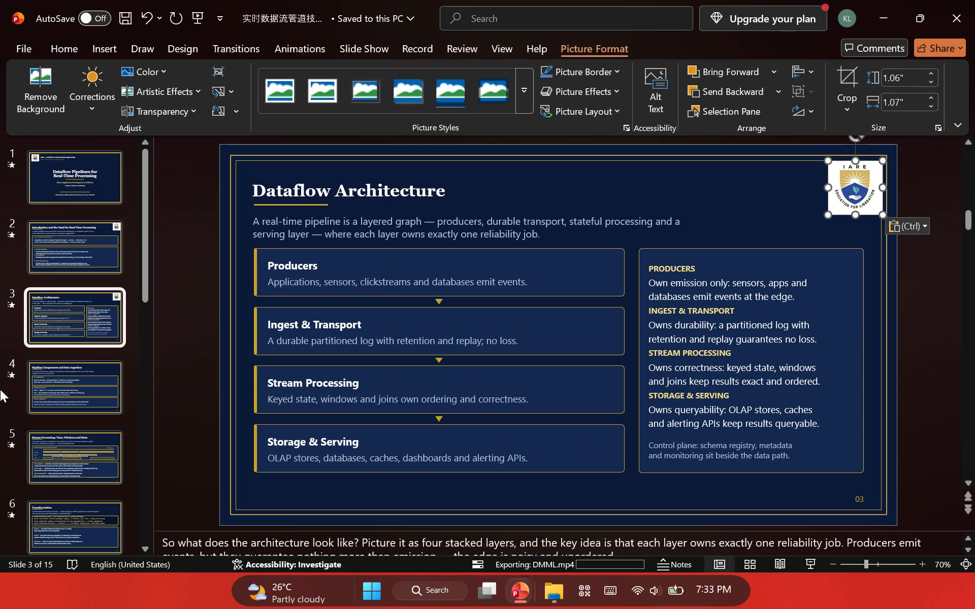
pyautogui.click(93, 370)
pyautogui.hotkey('ctrl', 'v')
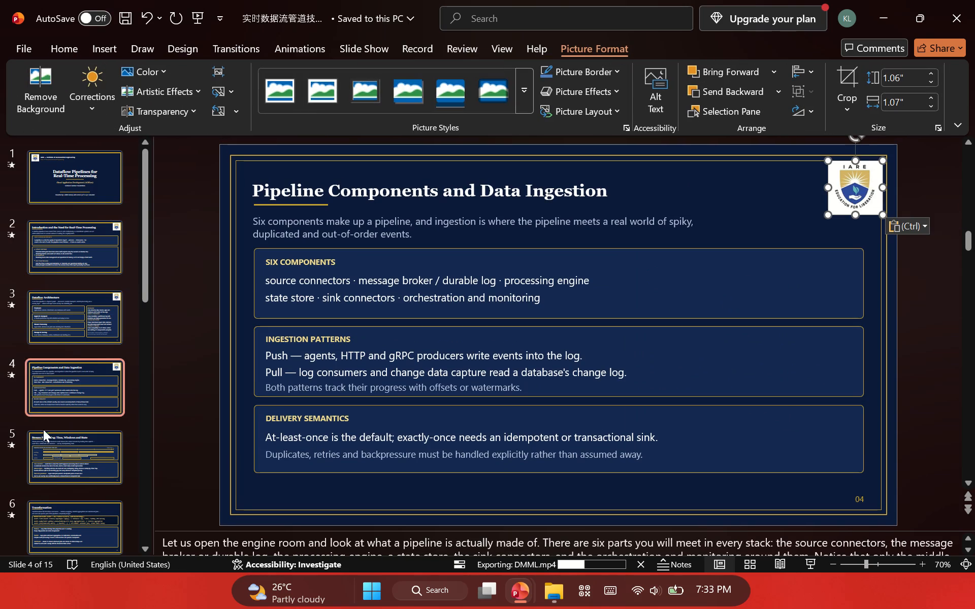
pyautogui.click(51, 467)
pyautogui.hotkey('ctrl', 'v')
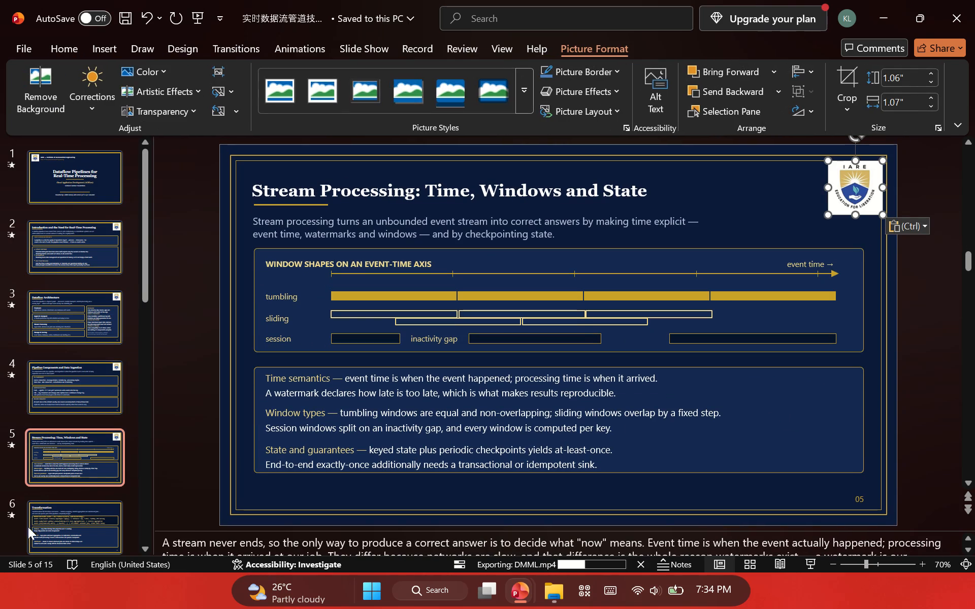
pyautogui.click(68, 530)
pyautogui.hotkey('ctrl', 'v')
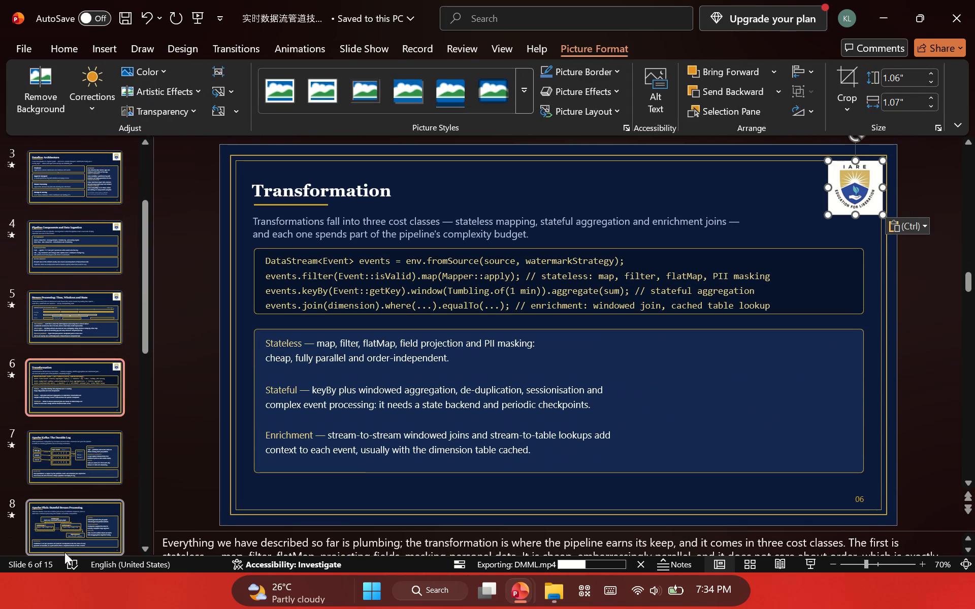
pyautogui.scroll(-1, 71, 560)
pyautogui.click(79, 465)
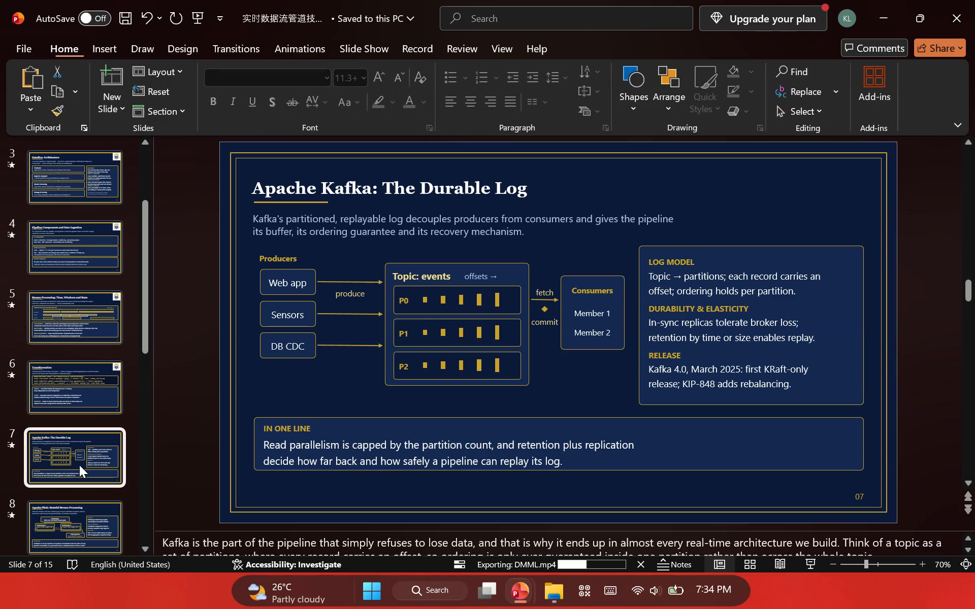
pyautogui.hotkey('ctrl', 'v')
pyautogui.click(93, 522)
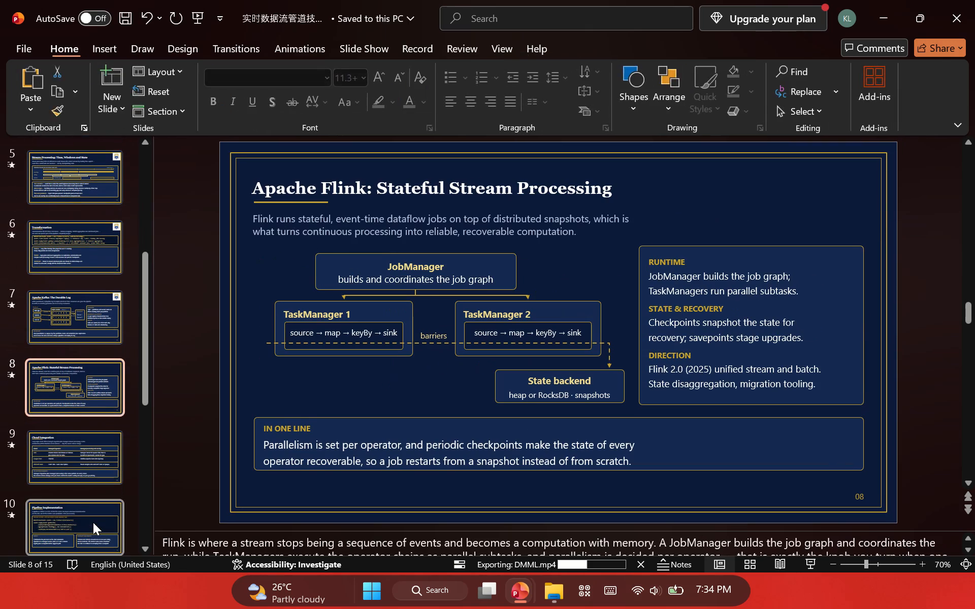
pyautogui.hotkey('ctrl', 'v')
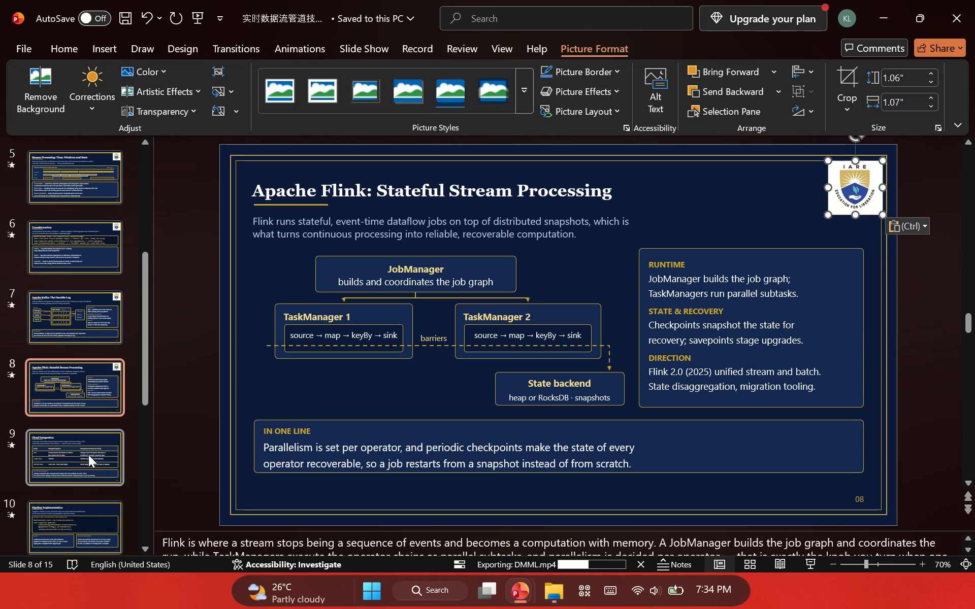
# Paste the same crest logo onto slides 9 to 14, from Cloud Integration to Conclusion.
pyautogui.click(88, 453)
pyautogui.hotkey('ctrl', 'v')
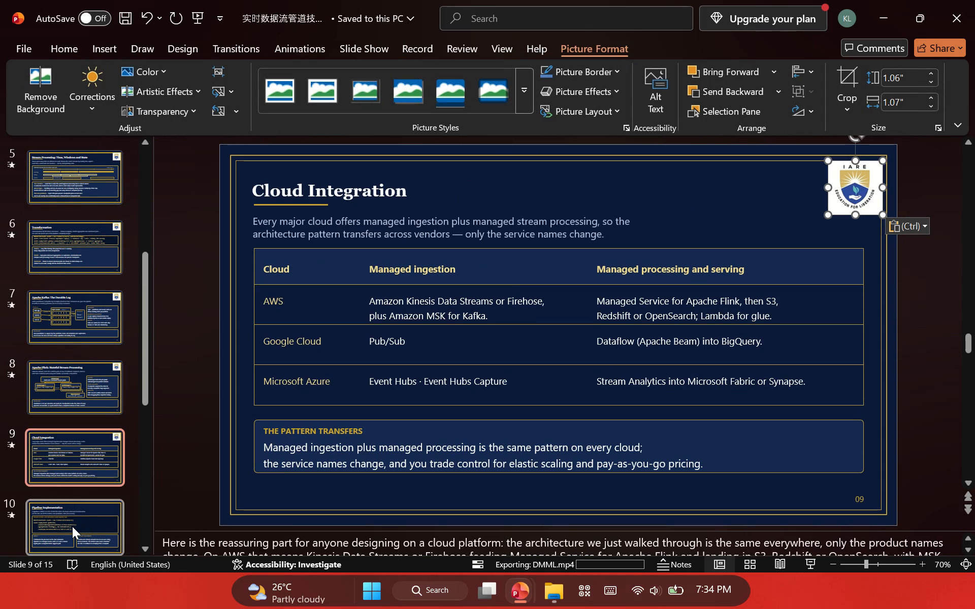
pyautogui.click(72, 526)
pyautogui.hotkey('ctrl', 'v')
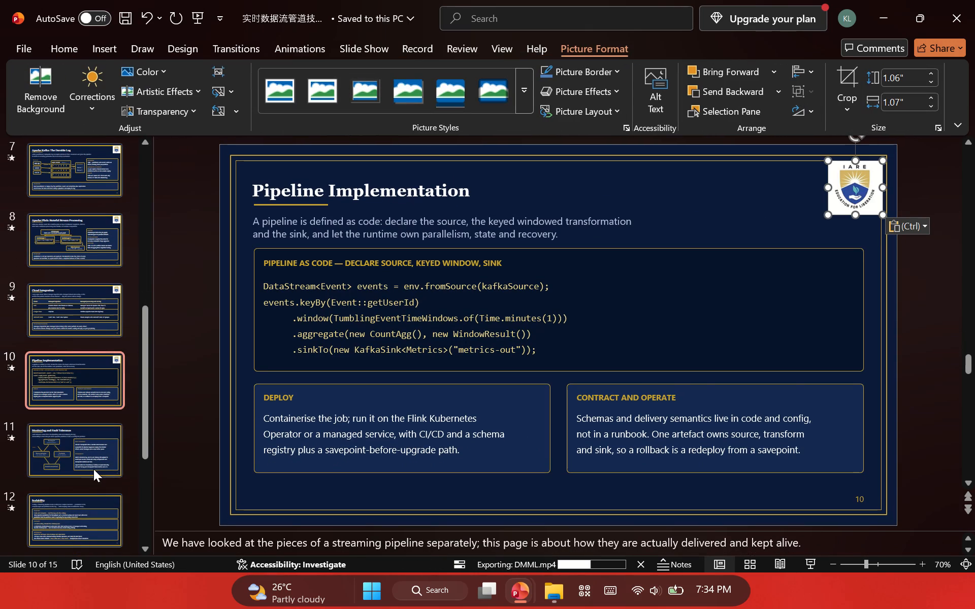
pyautogui.click(94, 456)
pyautogui.hotkey('ctrl', 'v')
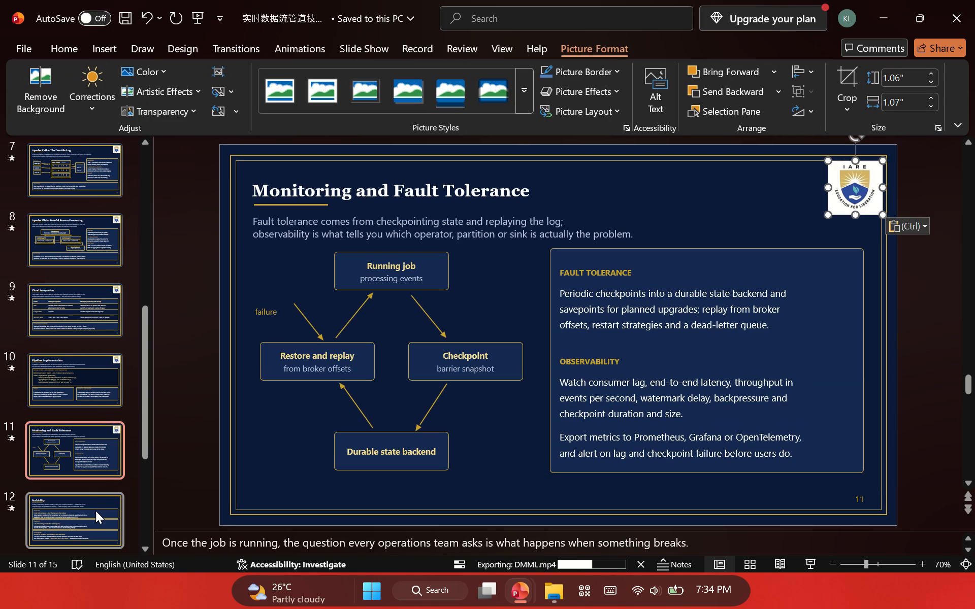
pyautogui.click(94, 514)
pyautogui.hotkey('ctrl', 'v')
pyautogui.scroll(-1, 94, 514)
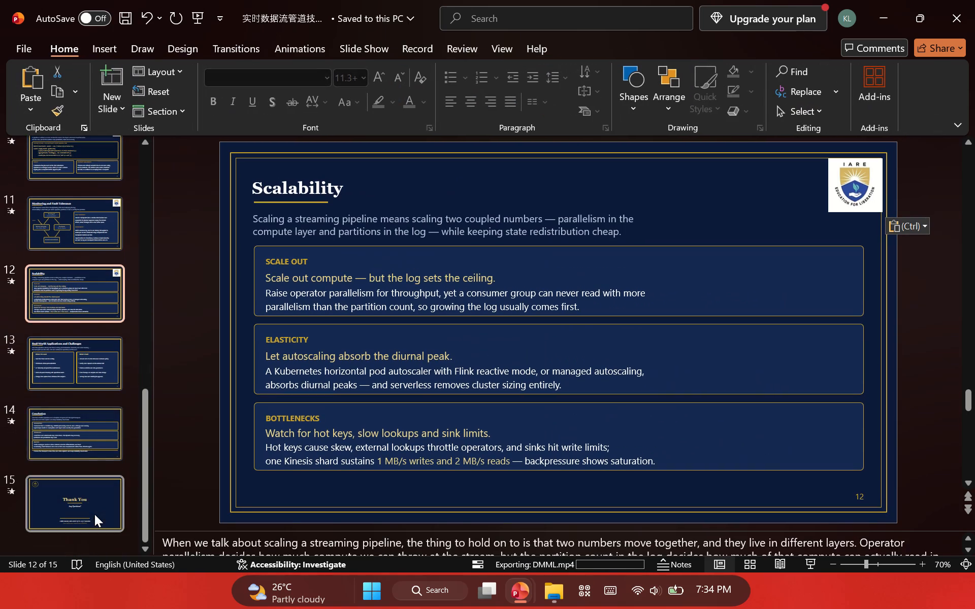
pyautogui.click(97, 378)
pyautogui.hotkey('ctrl', 'v')
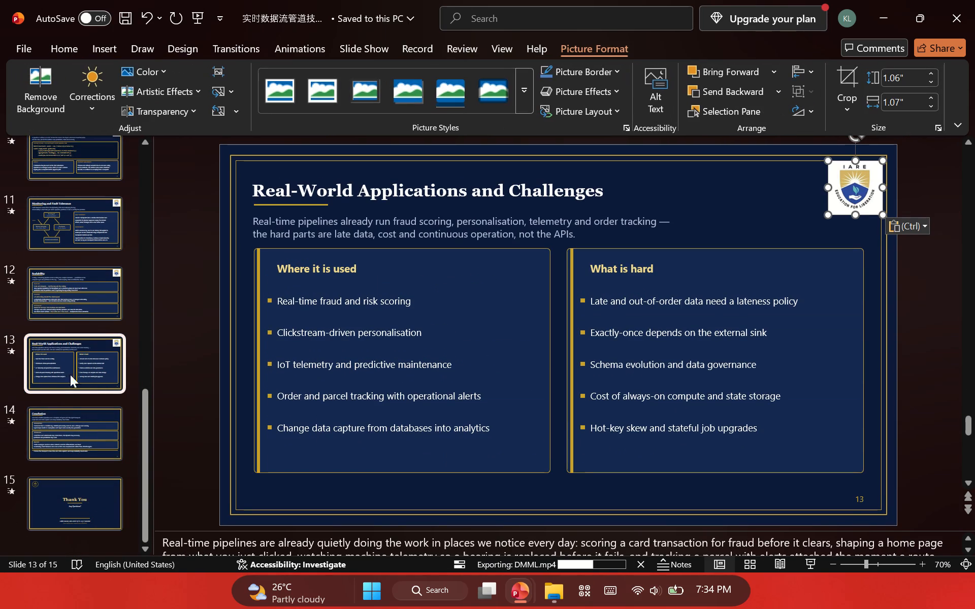
pyautogui.click(85, 439)
pyautogui.hotkey('ctrl', 'v')
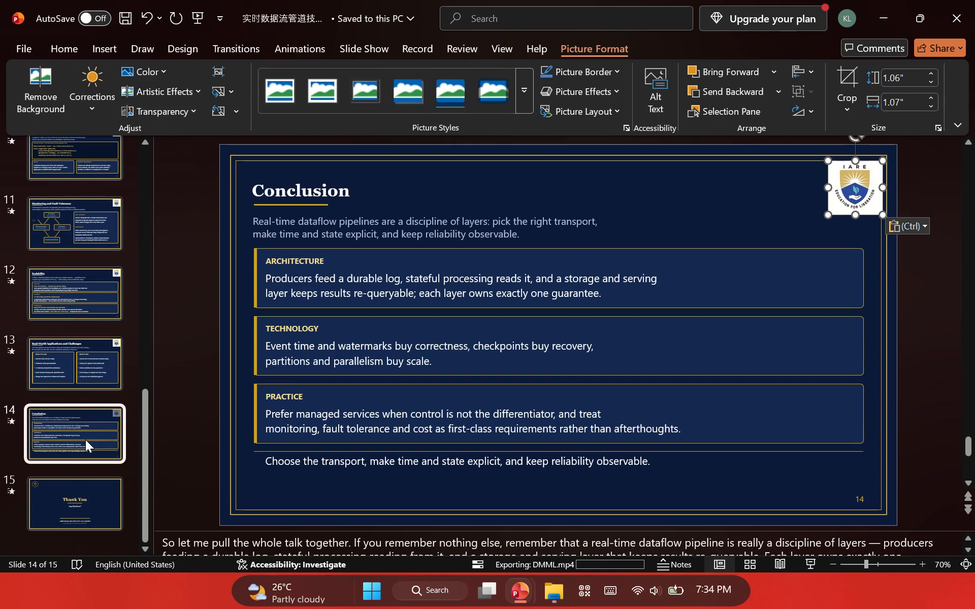
# Paste the crest logo onto the Thank You slide and move it to the centre above the heading.
pyautogui.click(76, 495)
pyautogui.hotkey('ctrl', 'v')
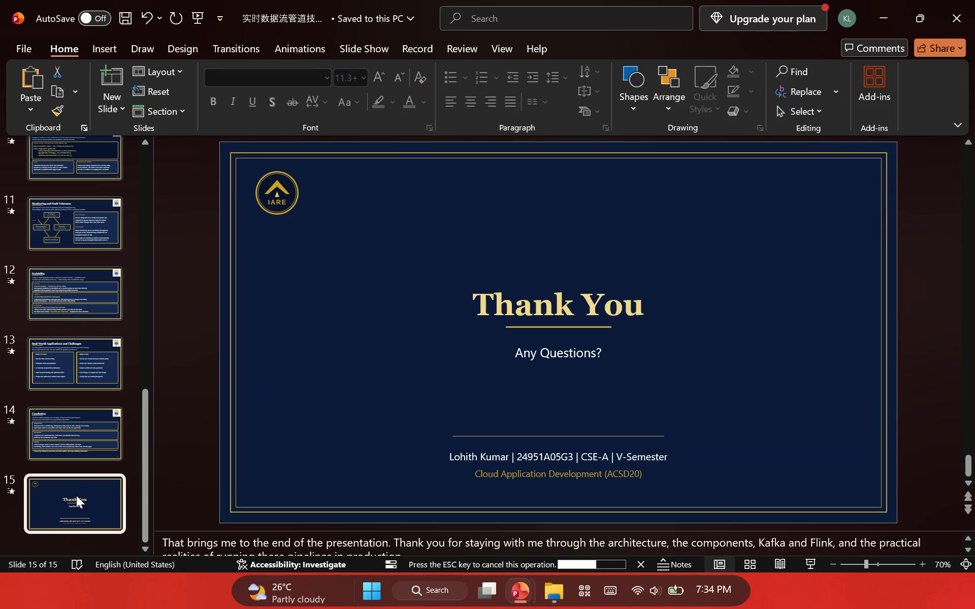
pyautogui.moveTo(850, 185); pyautogui.dragTo(737, 196)
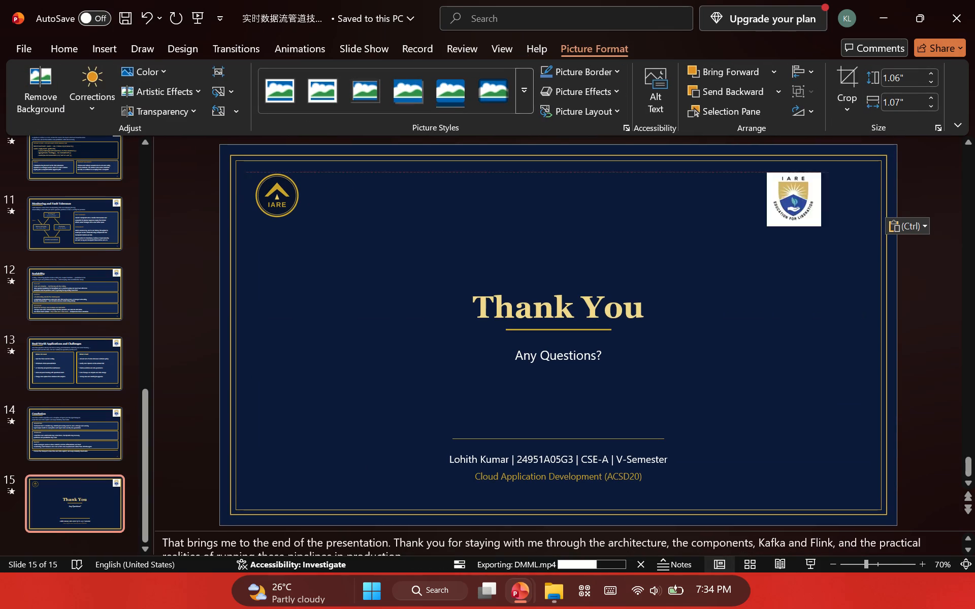
pyautogui.moveTo(737, 196); pyautogui.dragTo(559, 241)
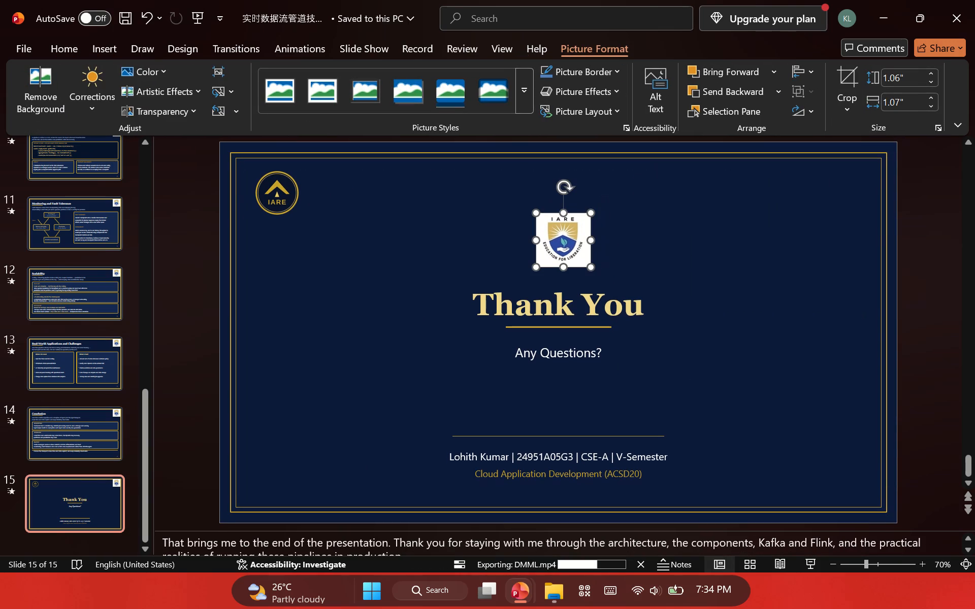
pyautogui.click(694, 240)
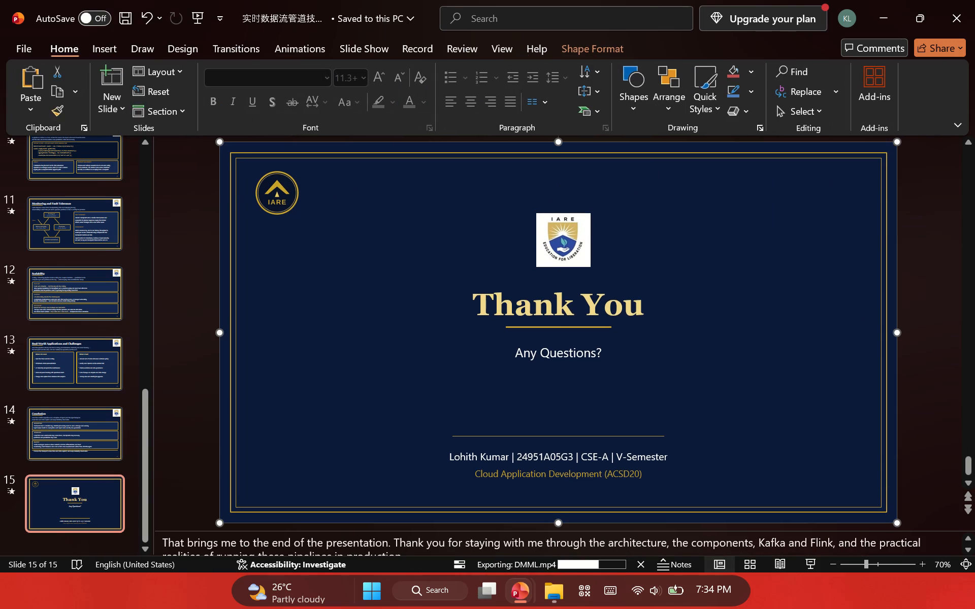
# Return to the title slide and bring up the presentation's recording and video export commands.
pyautogui.scroll(7, 694, 240)
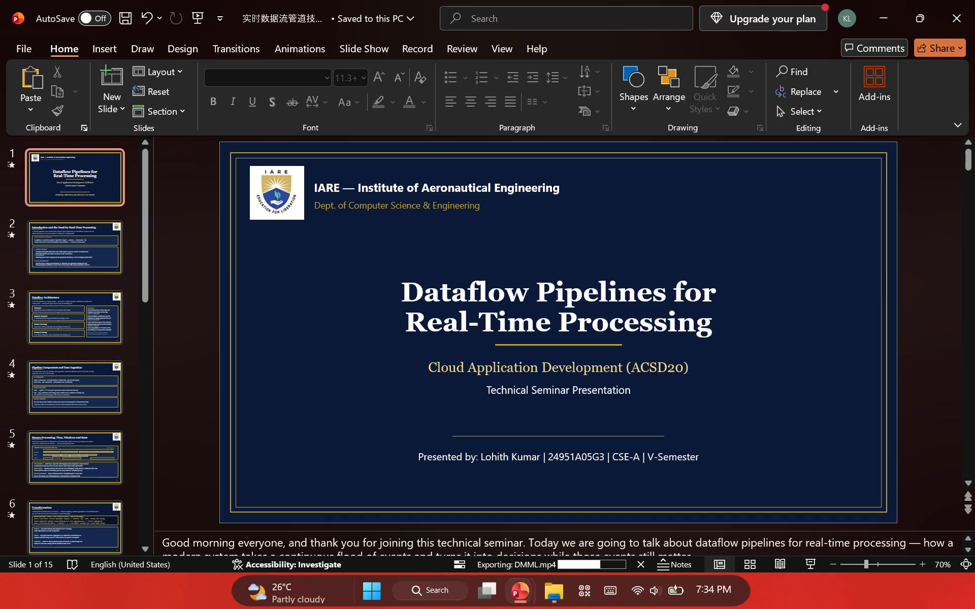
pyautogui.click(93, 177)
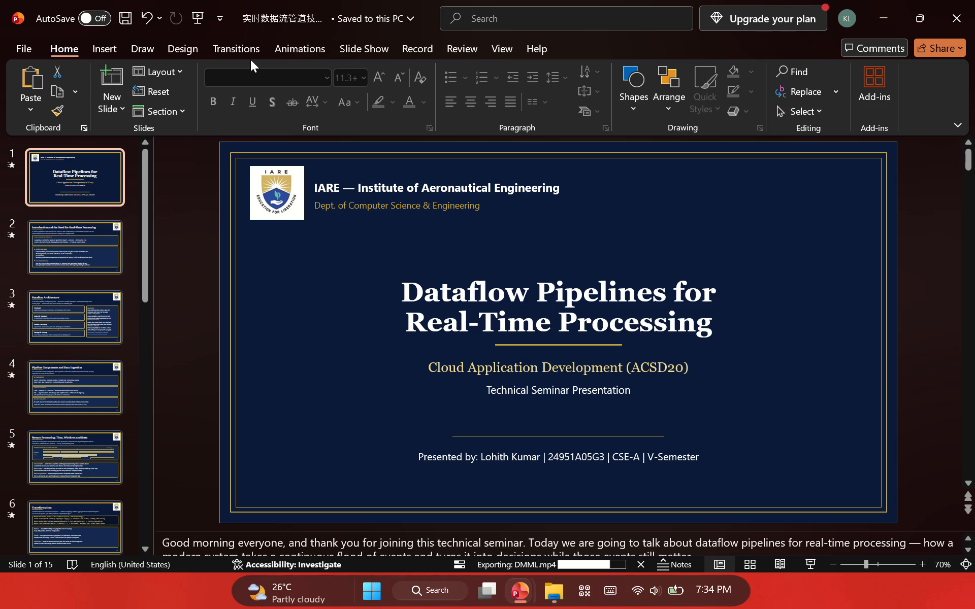
pyautogui.click(421, 49)
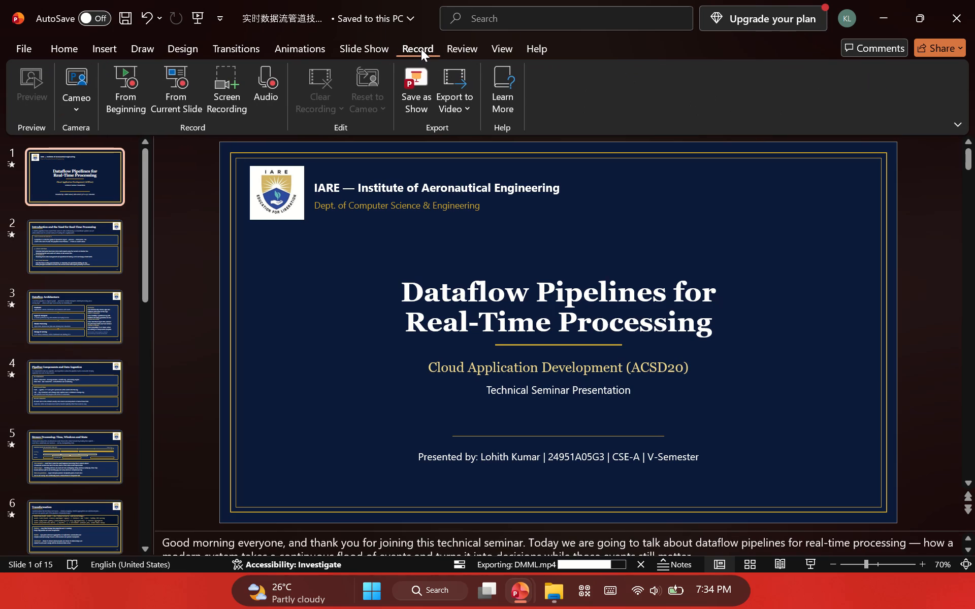
pyautogui.click(421, 47)
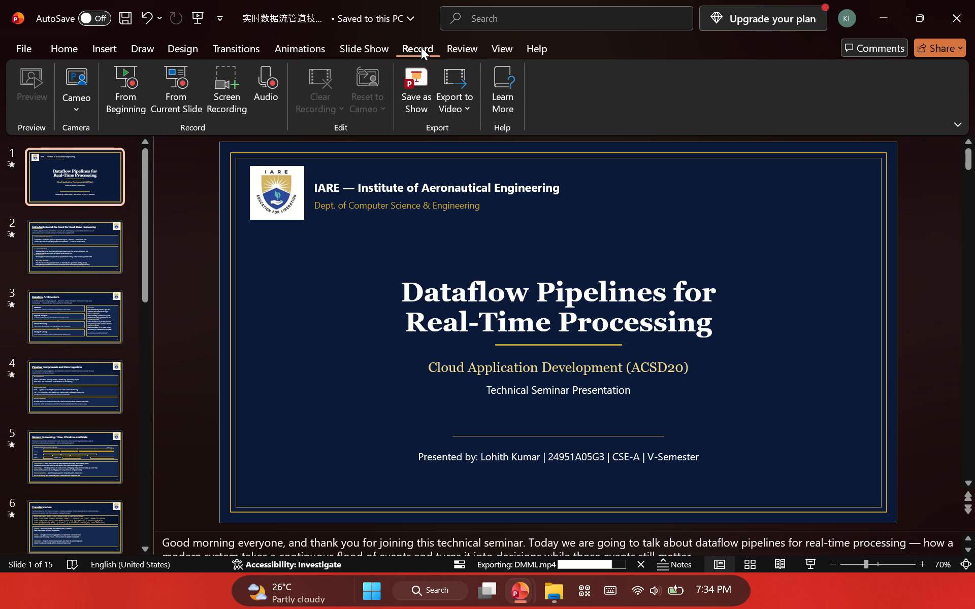
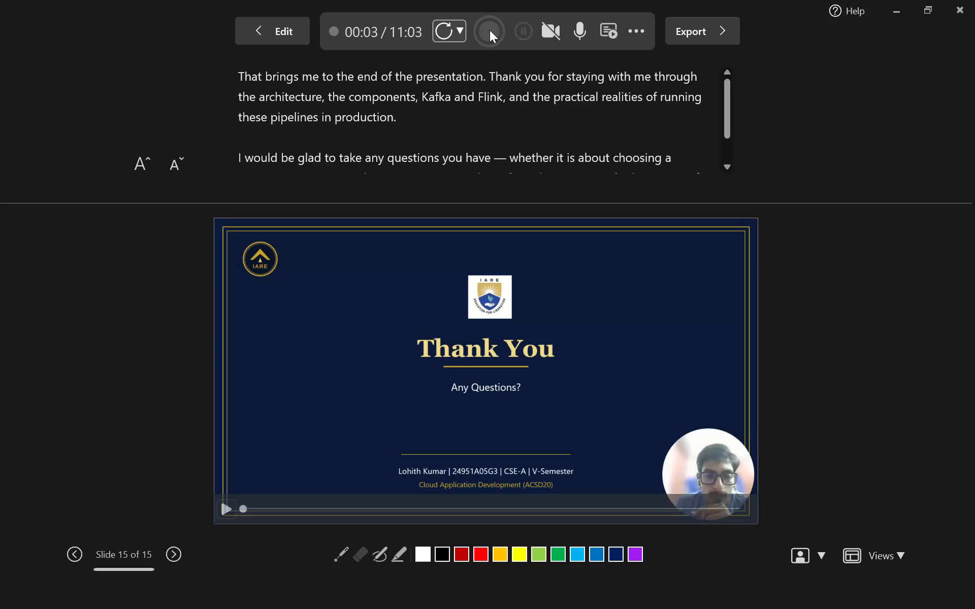
# Open the video export page and name the video file CAD.
pyautogui.click(670, 29)
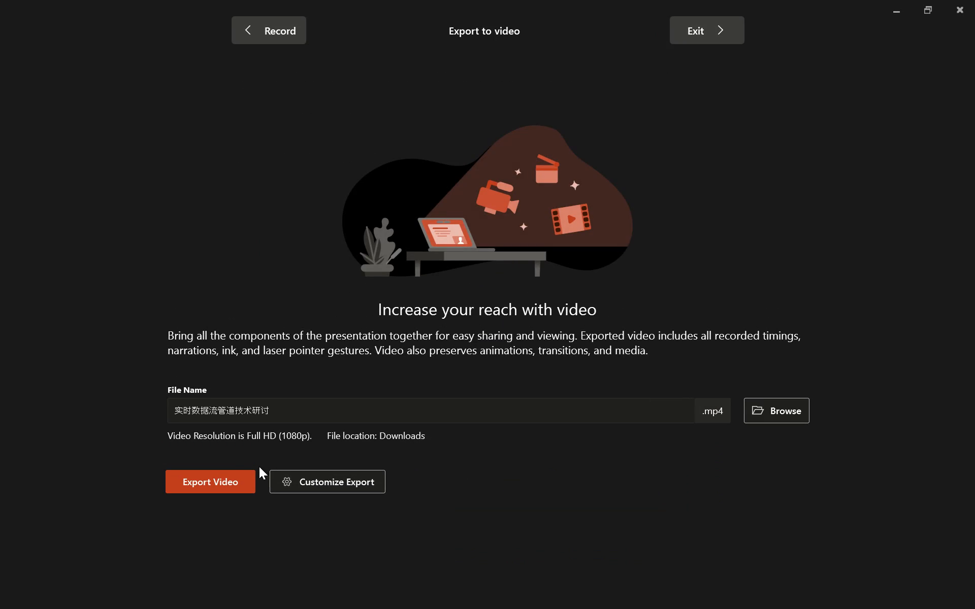
pyautogui.click(297, 411)
pyautogui.press('BackSpace')
pyautogui.press('BackSpace')
pyautogui.press('BackSpace')
pyautogui.press('BackSpace')
pyautogui.press('BackSpace')
pyautogui.press('BackSpace')
pyautogui.press('BackSpace')
pyautogui.press('BackSpace')
pyautogui.press('BackSpace')
pyautogui.press('BackSpace')
pyautogui.press('BackSpace')
pyautogui.press('BackSpace')
pyautogui.press('BackSpace')
pyautogui.press('BackSpace')
pyautogui.press('BackSpace')
pyautogui.press('BackSpace')
pyautogui.press('BackSpace')
pyautogui.press('BackSpace')
pyautogui.press('BackSpace')
pyautogui.press('BackSpace')
pyautogui.hotkey('shift', 'c')
pyautogui.write('AD')
pyautogui.press('Return')
# Export CAD.mp4 in Full HD (1080p) to Downloads and return to the normal slide editing view.
pyautogui.click(234, 492)
pyautogui.click(300, 472)
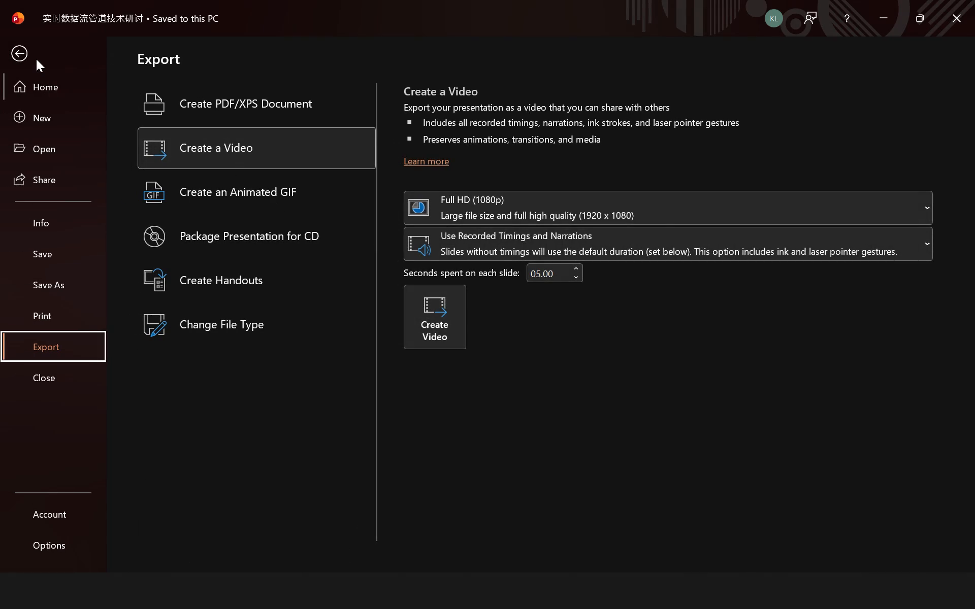
pyautogui.click(10, 51)
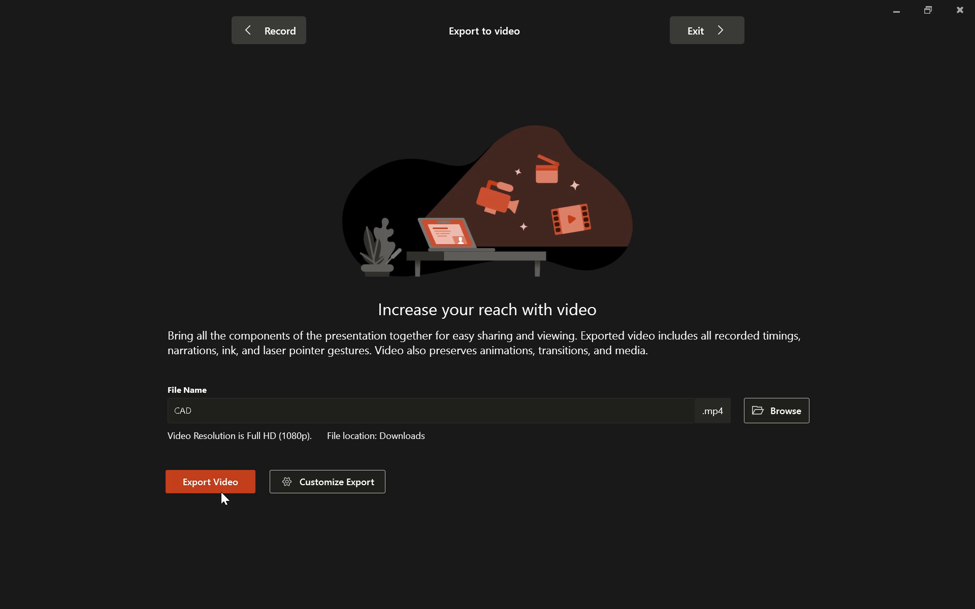
pyautogui.click(220, 474)
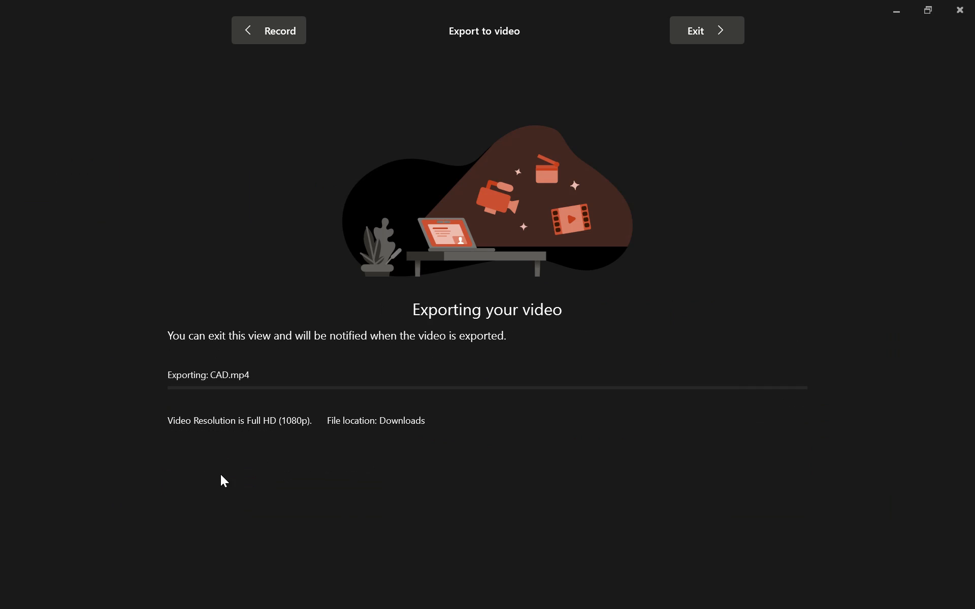
pyautogui.click(264, 24)
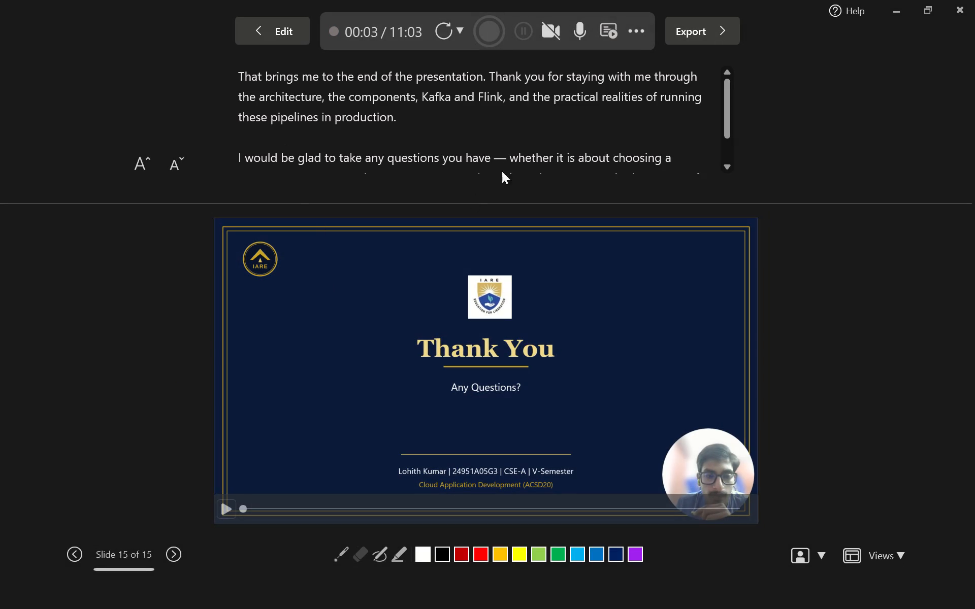
pyautogui.click(261, 33)
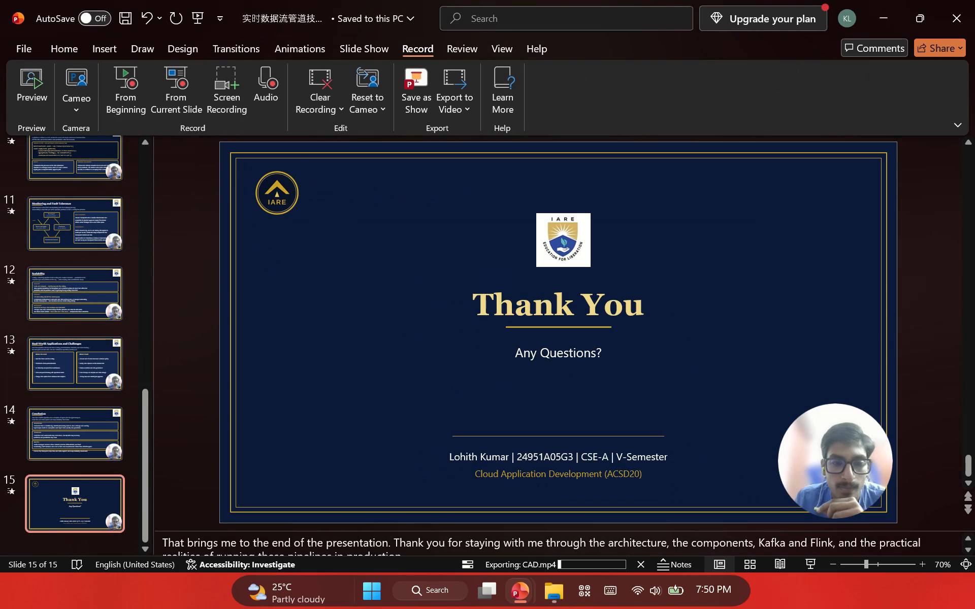
# Switch to File Explorer, open the Buffer Overflow Attack presentation 缓冲区溢出攻击技术研讨 from Downloads, and enable editing.
pyautogui.hotkey('alt', 'Tab')
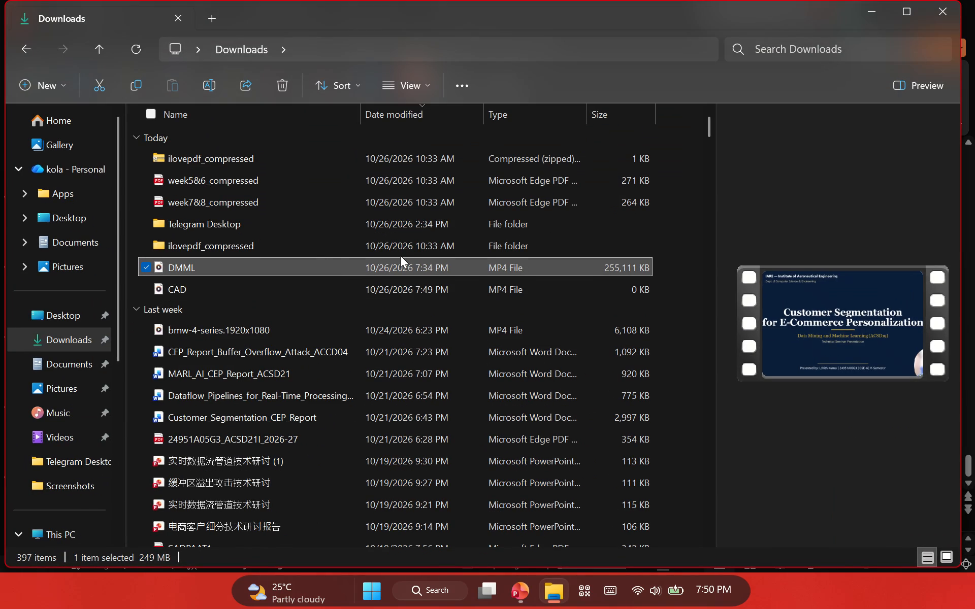
pyautogui.scroll(-2, 400, 255)
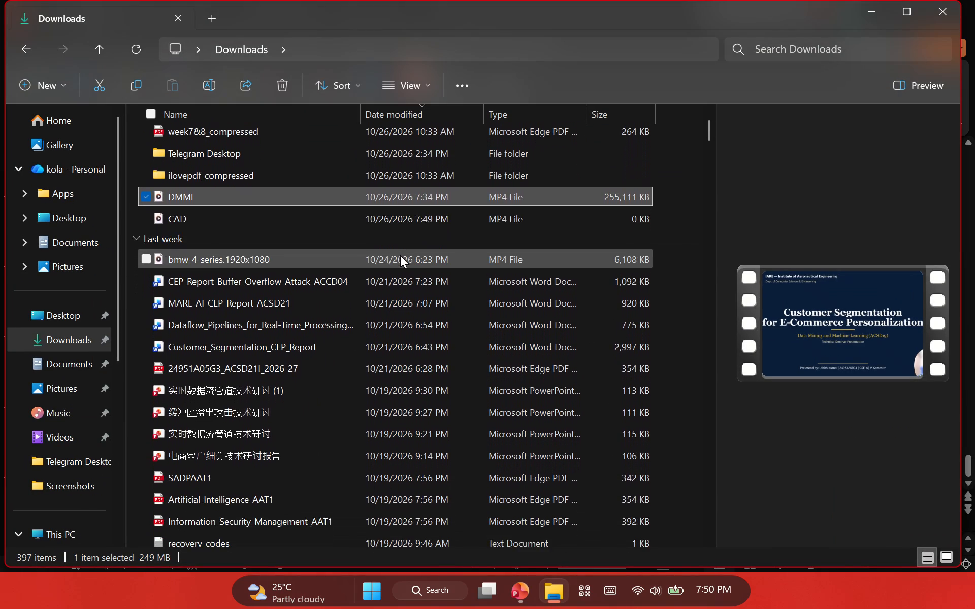
pyautogui.scroll(-2, 400, 255)
pyautogui.doubleClick(285, 189)
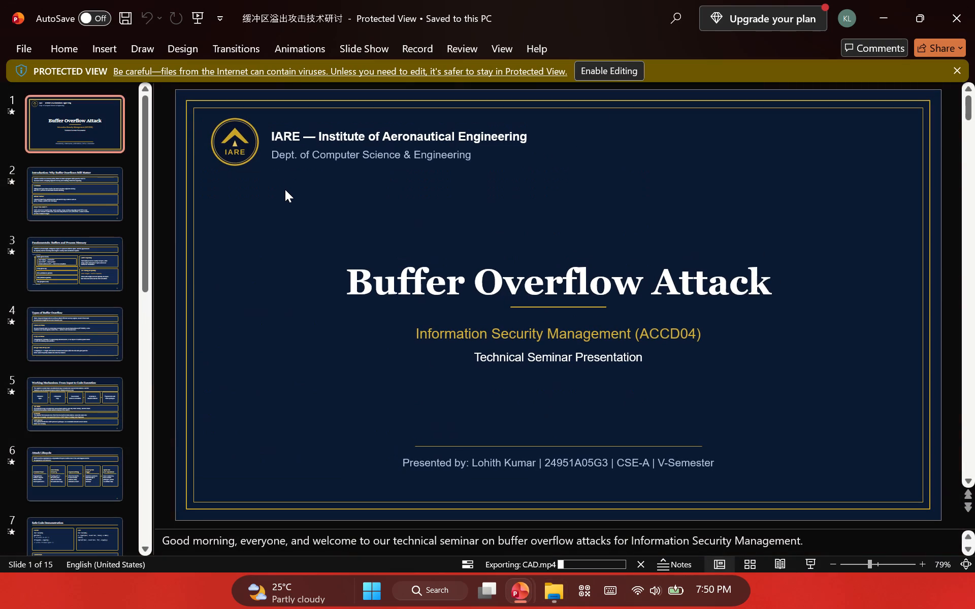
pyautogui.scroll(3, 521, 279)
pyautogui.click(633, 70)
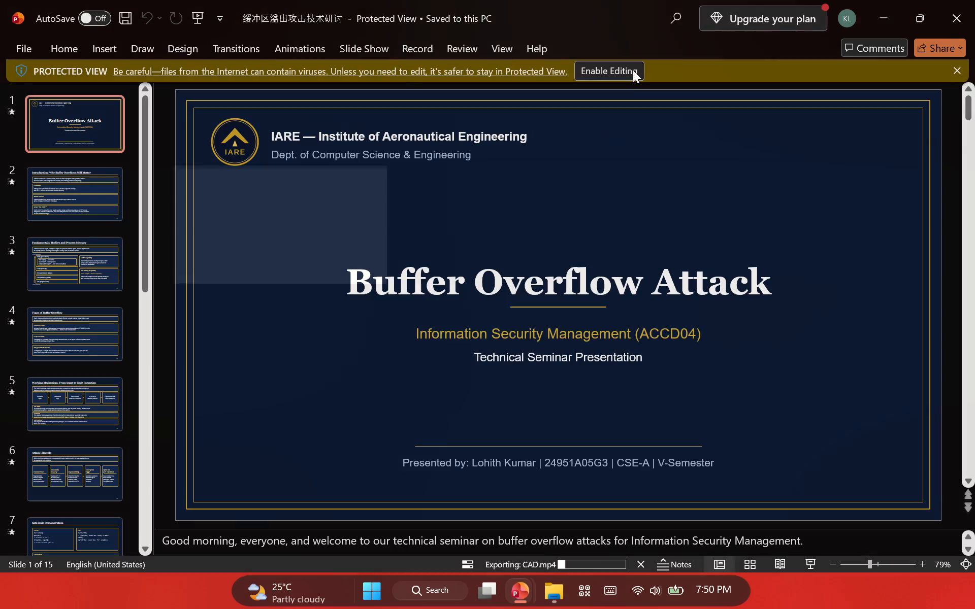
# Replace the title slide's round gold IARE logo with the crest logo, placed beside the institute name.
pyautogui.click(275, 201)
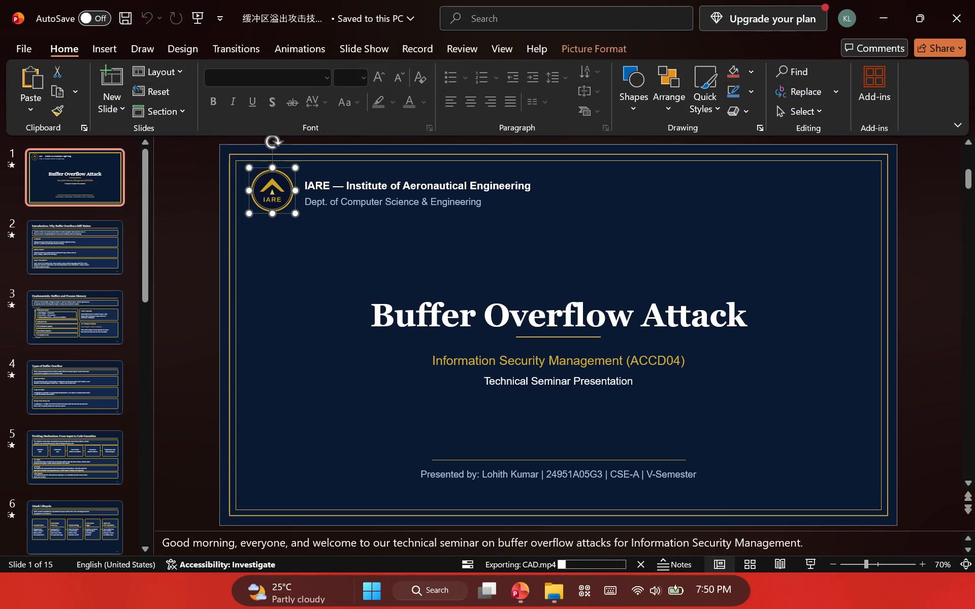
pyautogui.press('BackSpace')
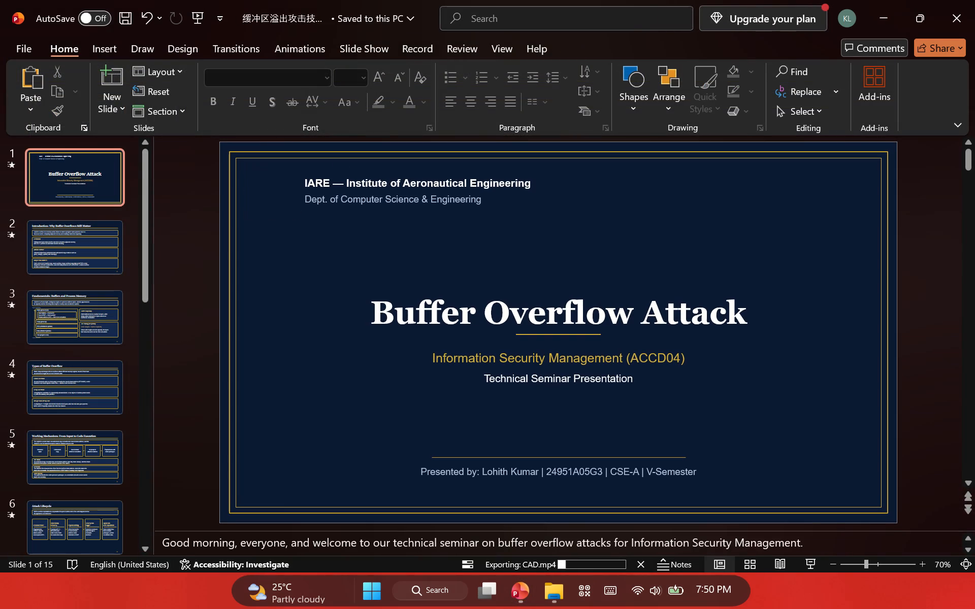
pyautogui.press('super+v')
pyautogui.click(751, 404)
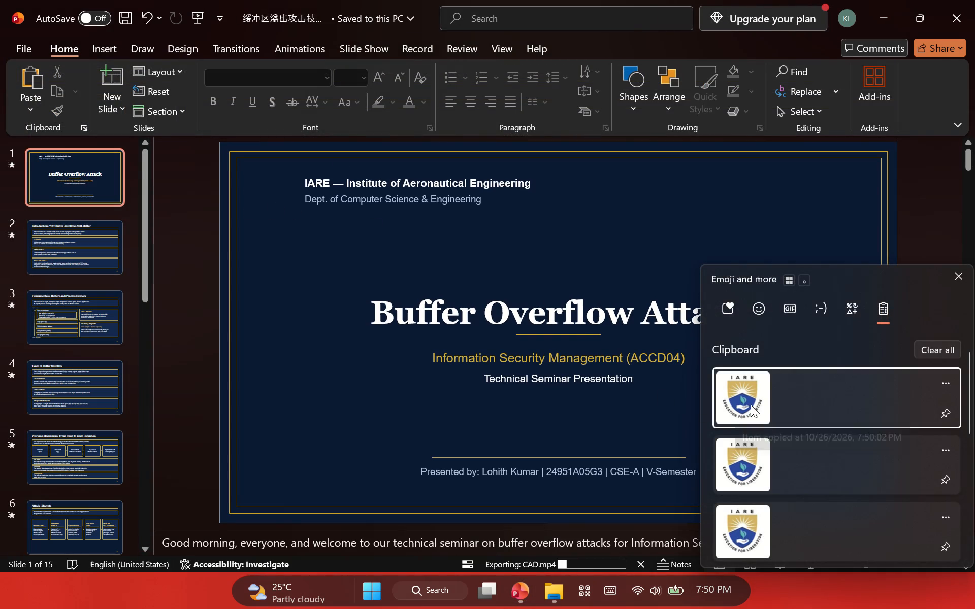
pyautogui.hotkey('ctrl', 'v')
pyautogui.moveTo(562, 331); pyautogui.dragTo(290, 207)
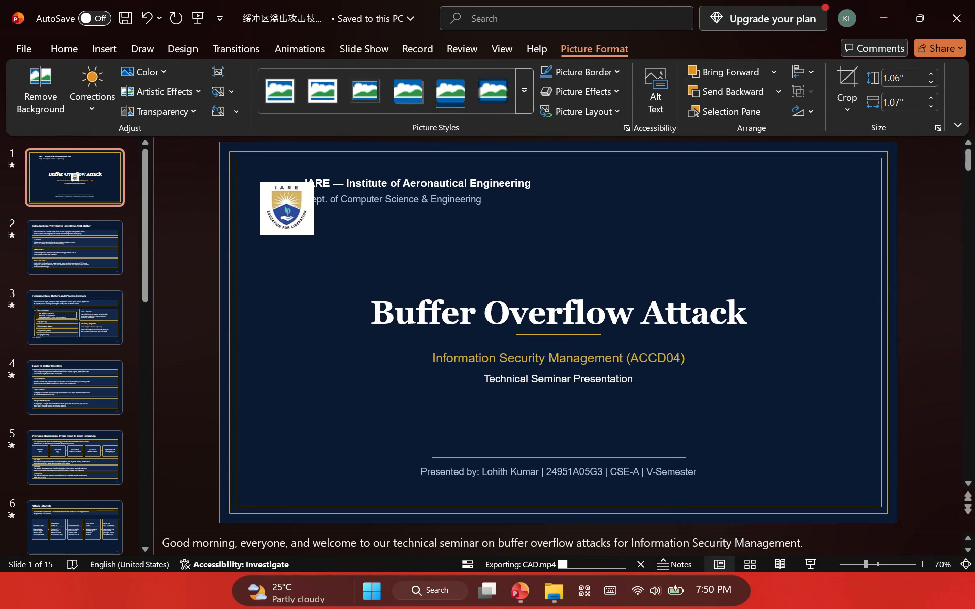
pyautogui.moveTo(290, 207); pyautogui.dragTo(271, 193)
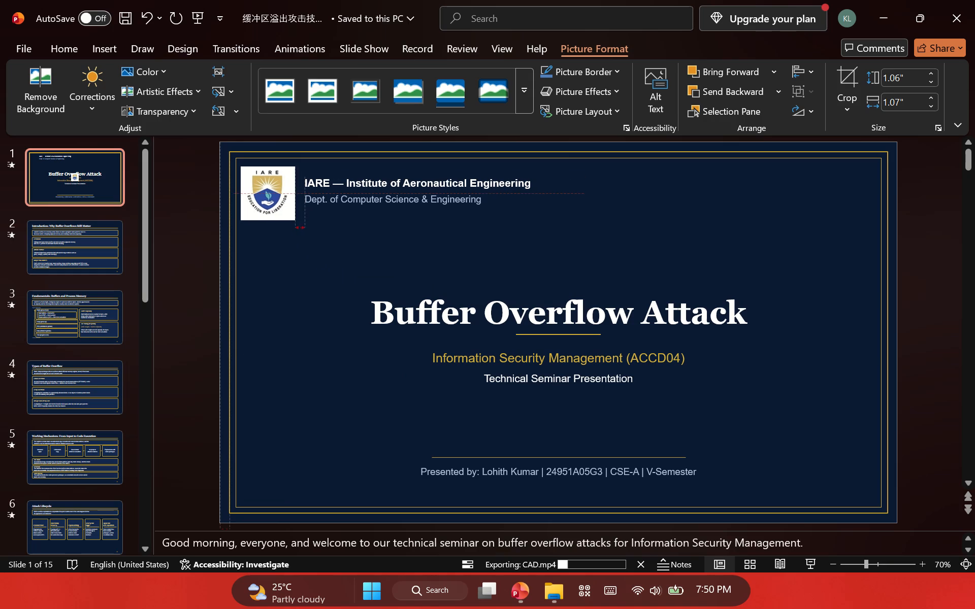
pyautogui.moveTo(271, 193); pyautogui.dragTo(270, 190)
pyautogui.click(334, 252)
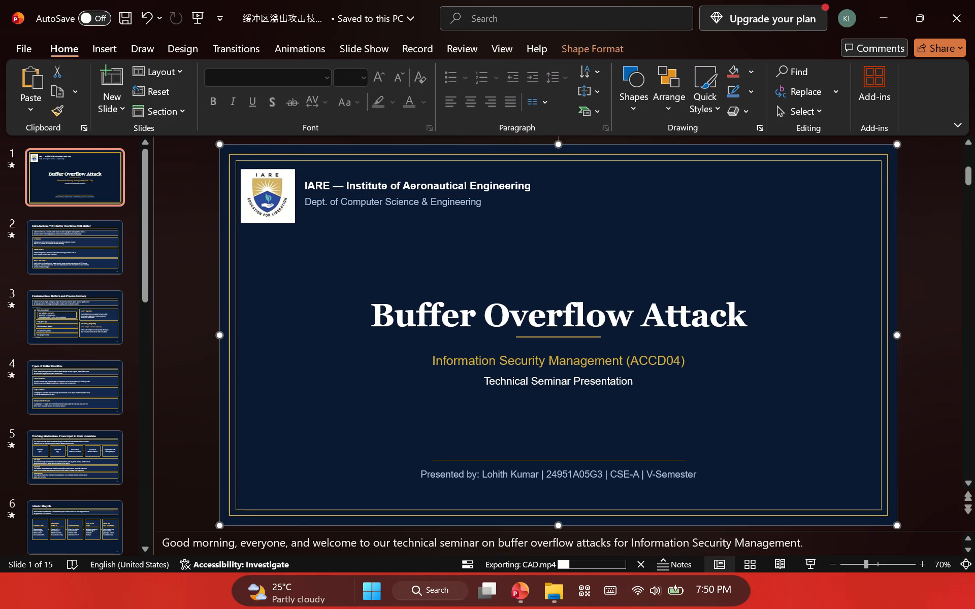
pyautogui.click(269, 204)
# Paste the crest logo onto slide 2 and move it into the slide's top-right corner.
pyautogui.click(91, 235)
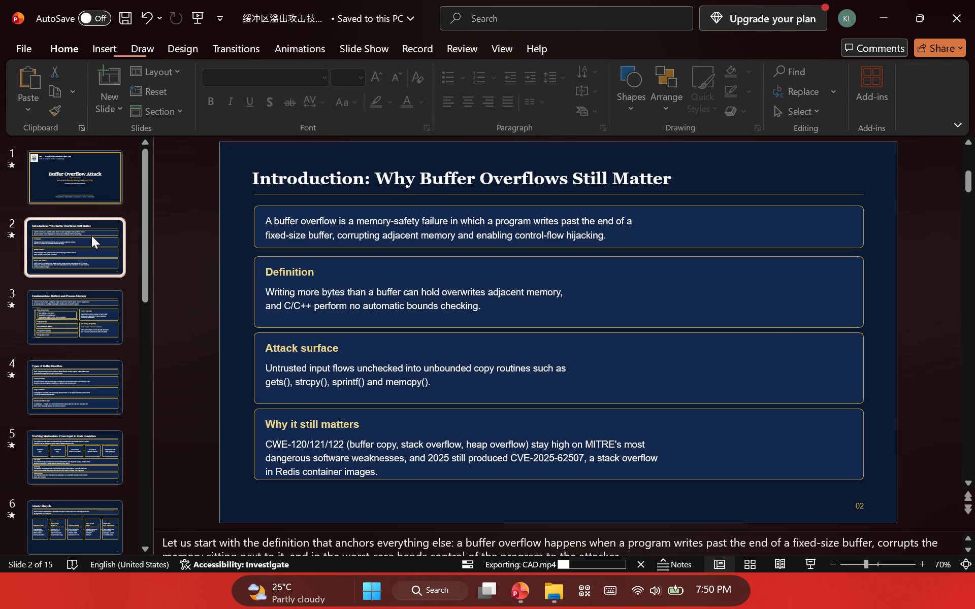
pyautogui.press('super+v')
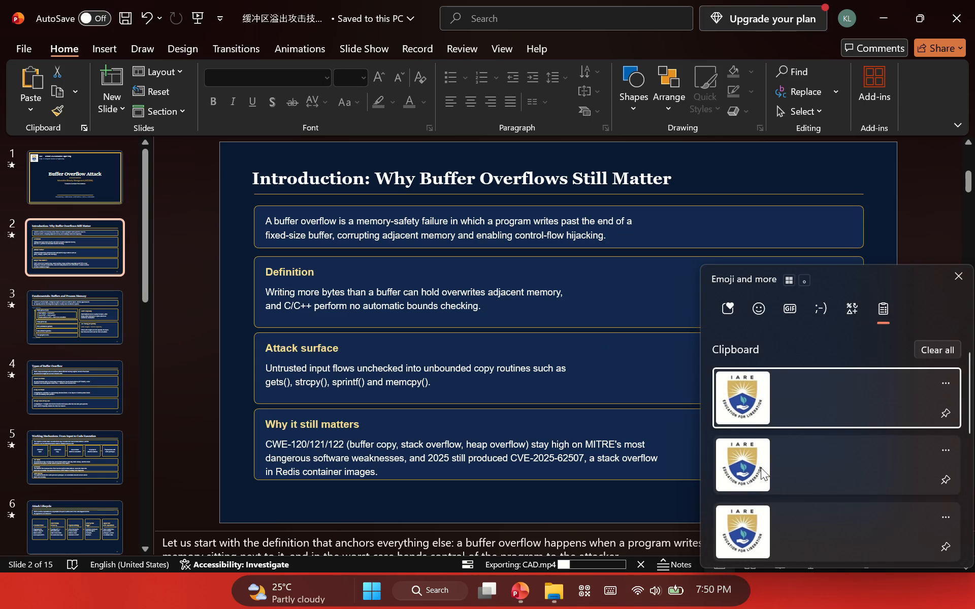
pyautogui.click(745, 455)
pyautogui.hotkey('ctrl', 'v')
pyautogui.moveTo(557, 331); pyautogui.dragTo(863, 165)
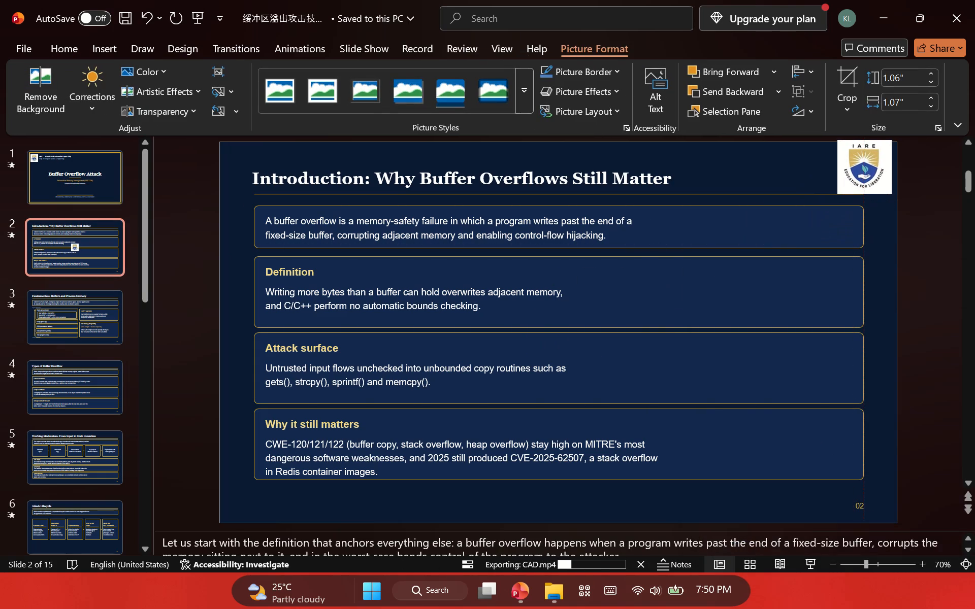
pyautogui.moveTo(863, 165); pyautogui.dragTo(868, 167)
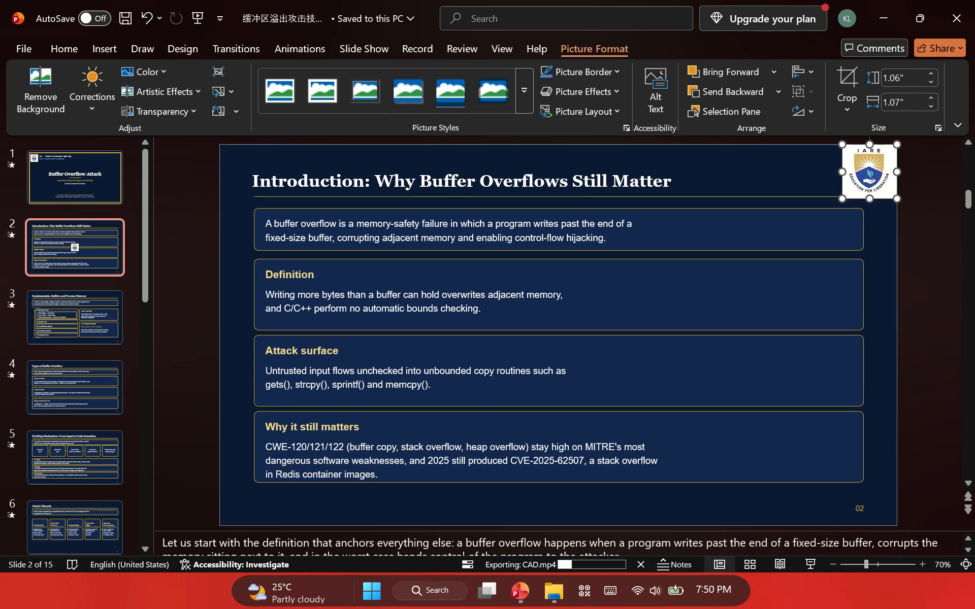
# Copy slide 2's positioned crest logo onto slides 3 to 6, from Fundamentals to Attack Lifecycle.
pyautogui.hotkey('ctrl', 'c')
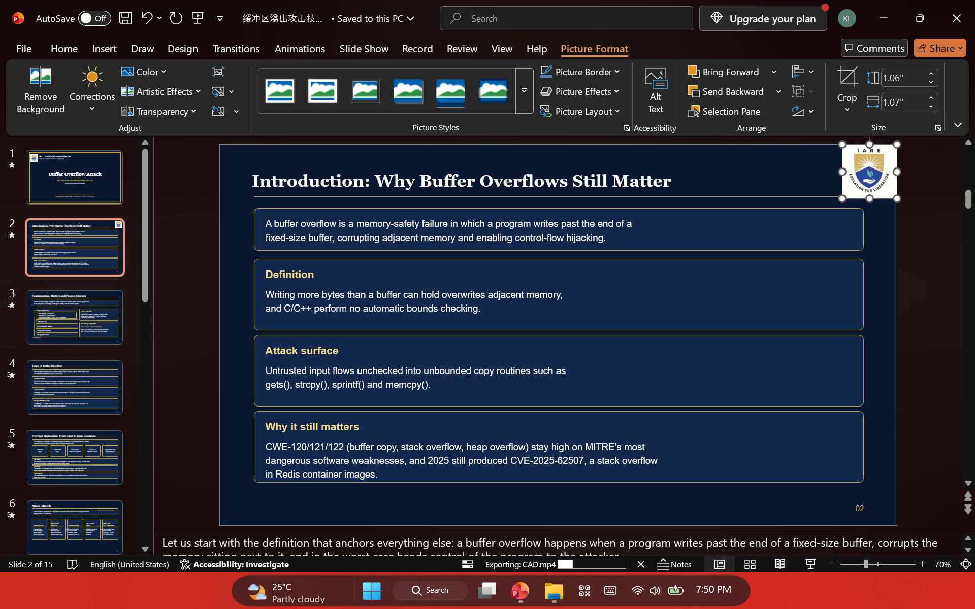
pyautogui.click(96, 314)
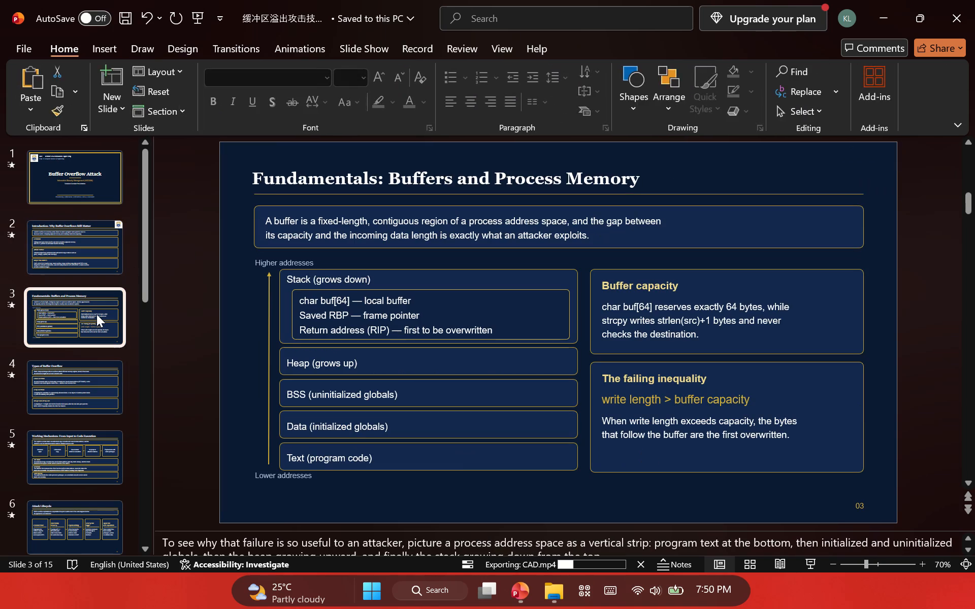
pyautogui.hotkey('ctrl', 'v')
pyautogui.click(64, 398)
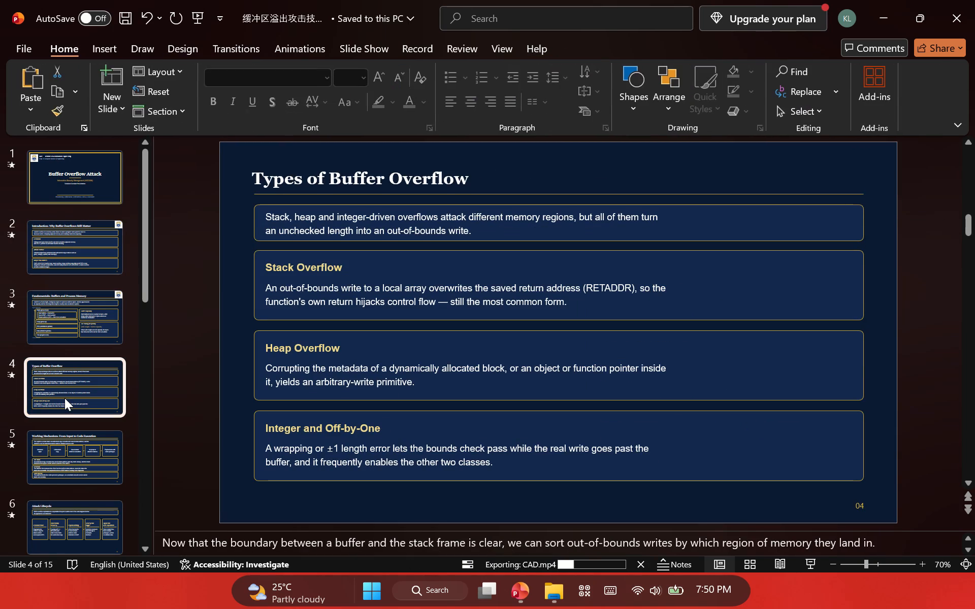
pyautogui.hotkey('ctrl', 'v')
pyautogui.click(77, 455)
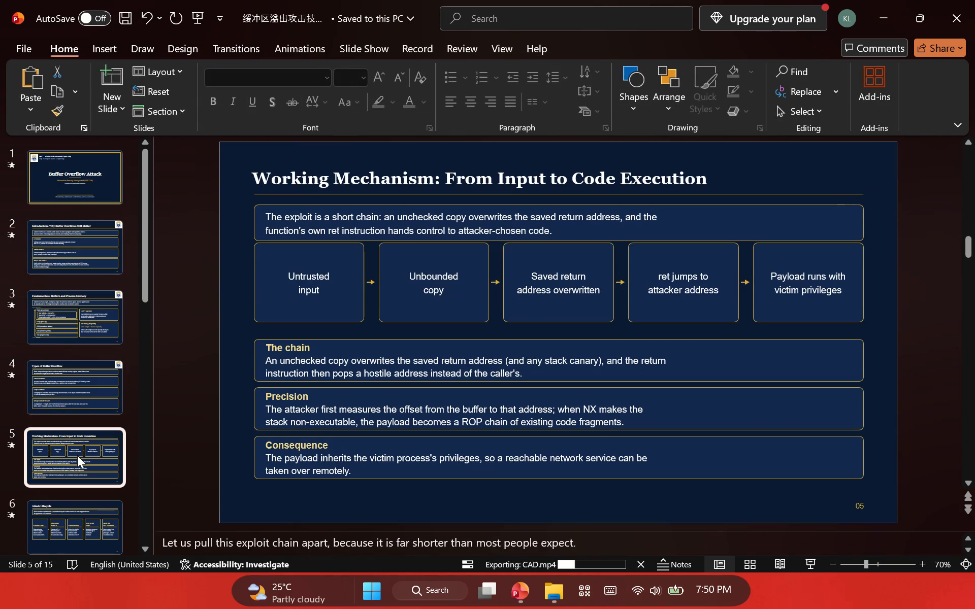
pyautogui.hotkey('ctrl', 'v')
pyautogui.click(67, 532)
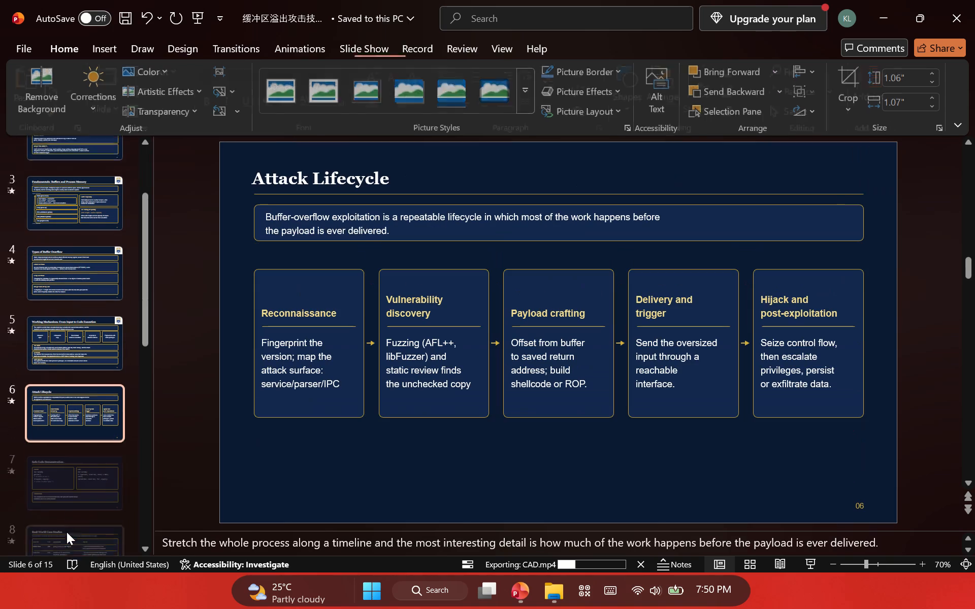
pyautogui.hotkey('ctrl', 'v')
# Paste the positioned crest logo onto slides 7 to 10, from Safe Code Demonstration to Detection Techniques.
pyautogui.moveTo(77, 491); pyautogui.dragTo(74, 469)
pyautogui.hotkey('ctrl', 'v')
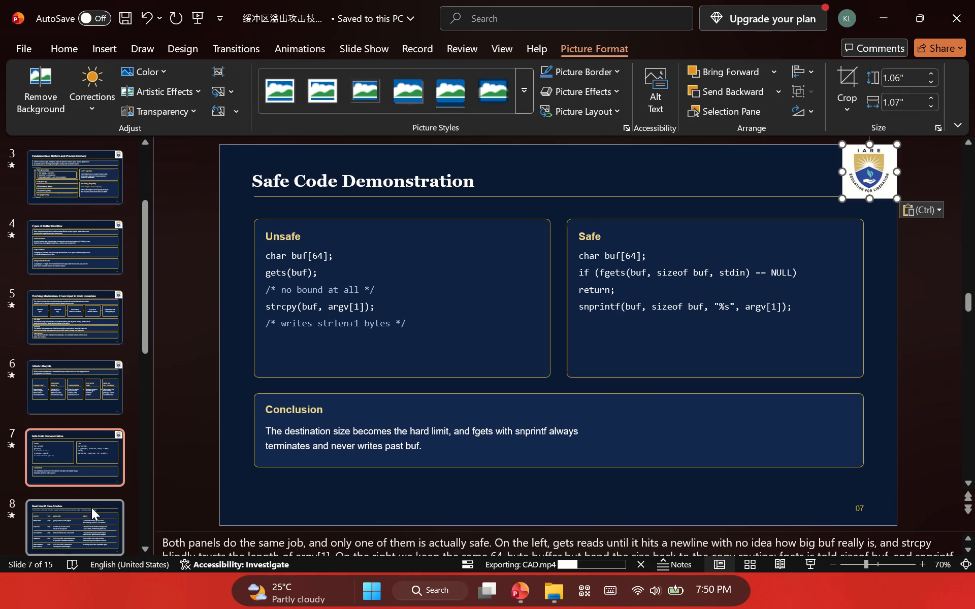
pyautogui.click(95, 517)
pyautogui.hotkey('ctrl', 'v')
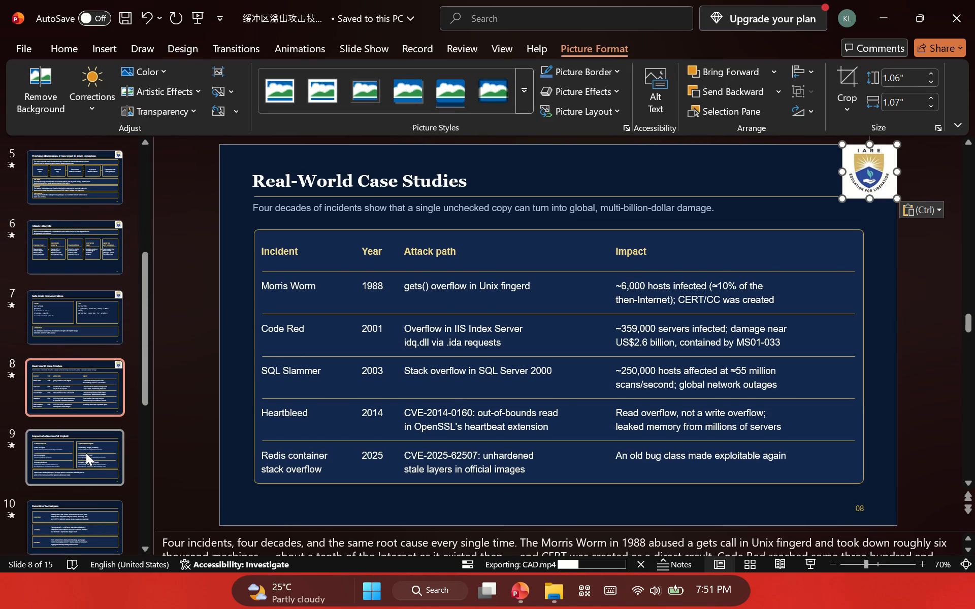
pyautogui.click(85, 453)
pyautogui.hotkey('ctrl', 'v')
pyautogui.click(101, 524)
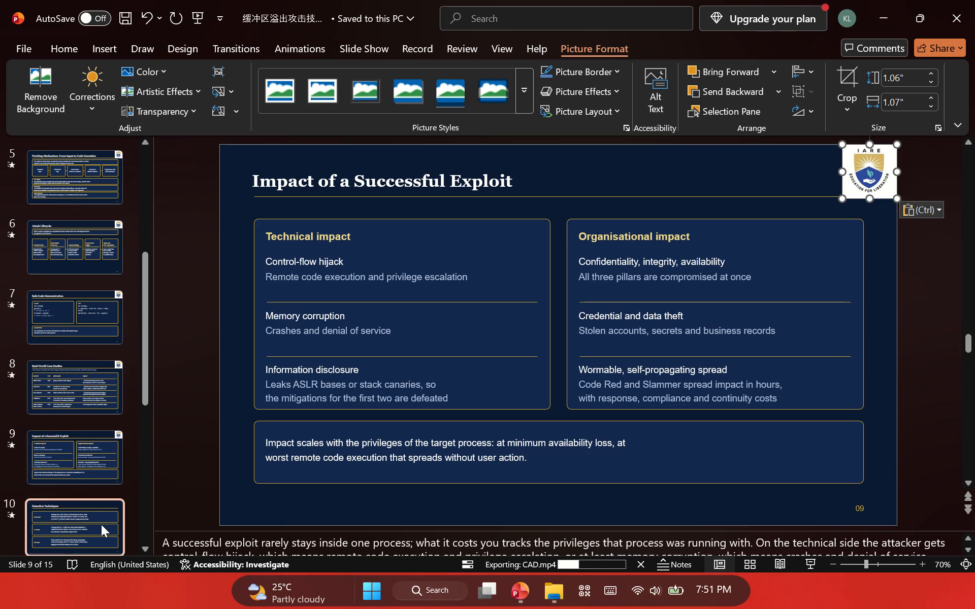
pyautogui.hotkey('ctrl', 'v')
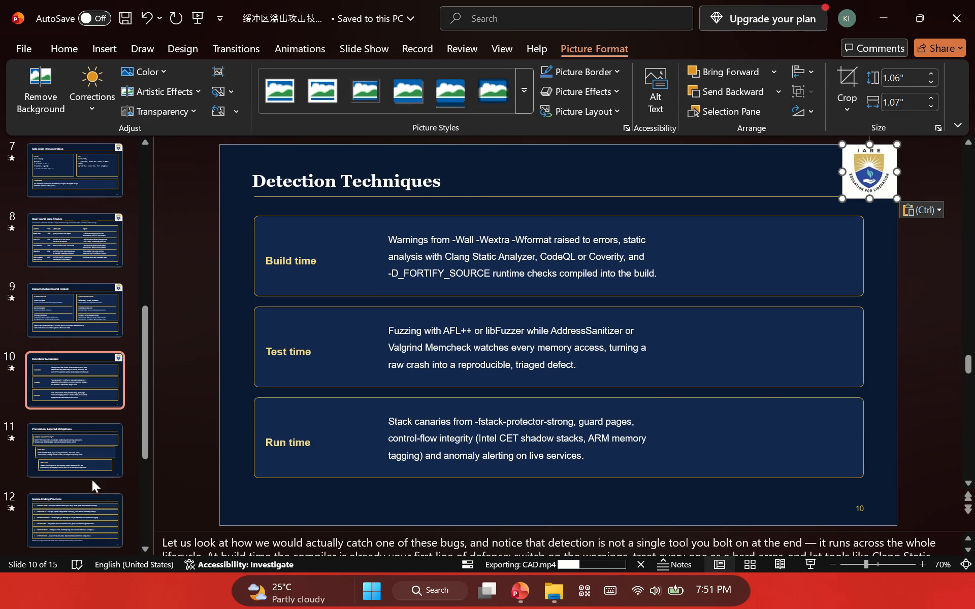
# Paste the crest logo onto slides 11 to 14, from Prevention: Layered Mitigations to Conclusion.
pyautogui.click(92, 470)
pyautogui.hotkey('ctrl', 'v')
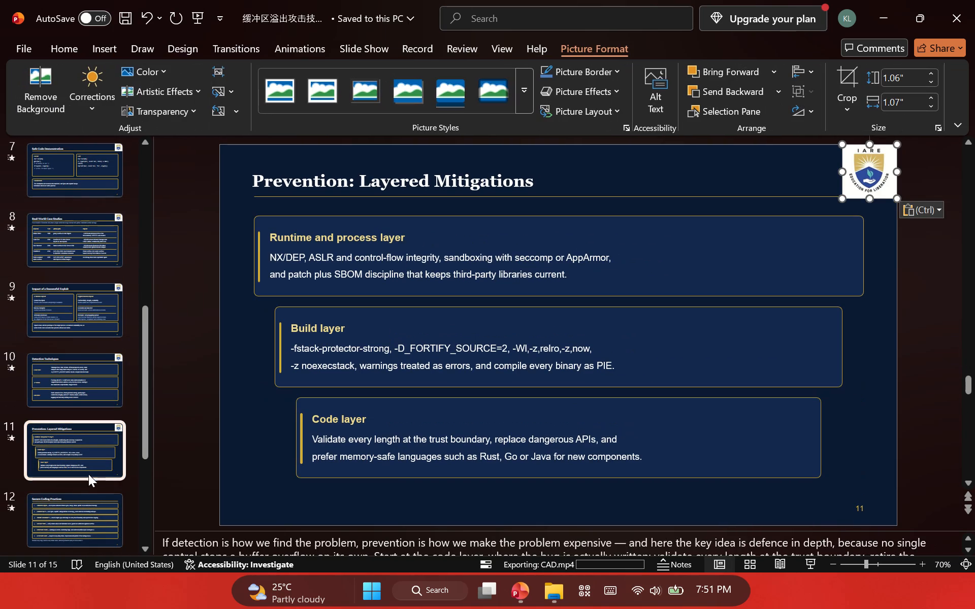
pyautogui.click(91, 522)
pyautogui.hotkey('ctrl', 'v')
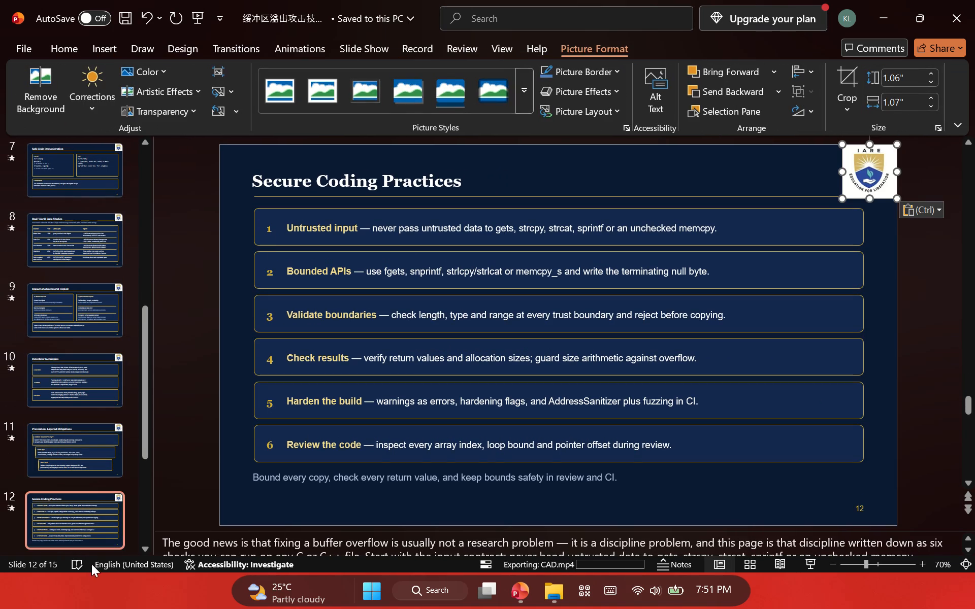
pyautogui.scroll(-2, 87, 497)
pyautogui.click(82, 354)
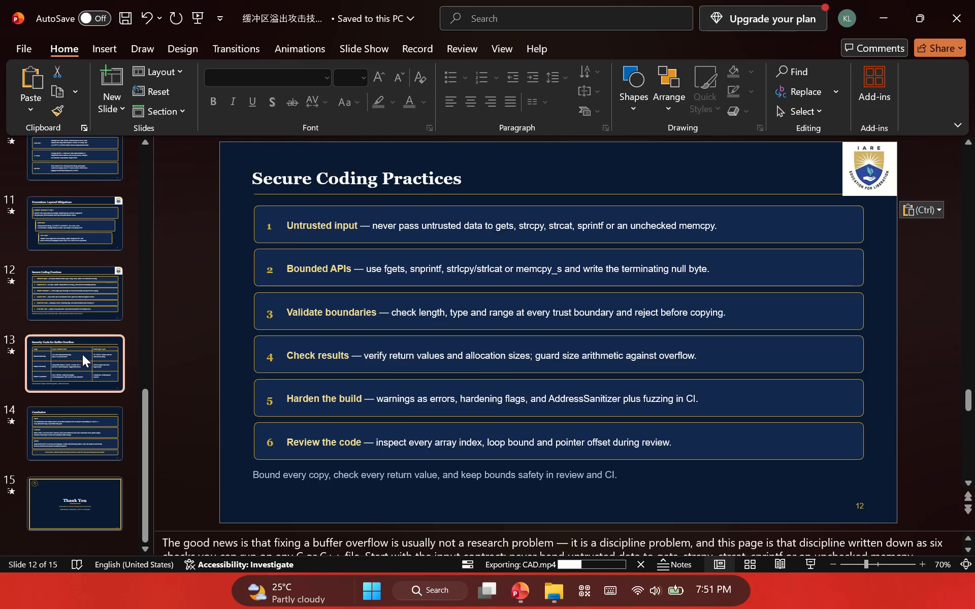
pyautogui.hotkey('ctrl', 'v')
pyautogui.click(81, 430)
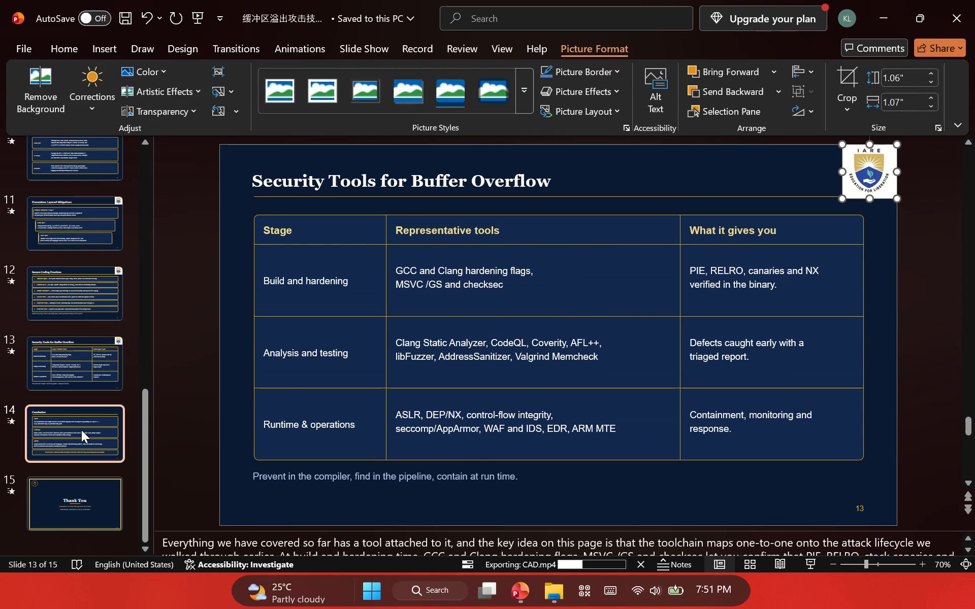
pyautogui.hotkey('ctrl', 'v')
# Paste the crest logo onto the closing slide 15 and move it to just above the Thank You heading.
pyautogui.click(96, 497)
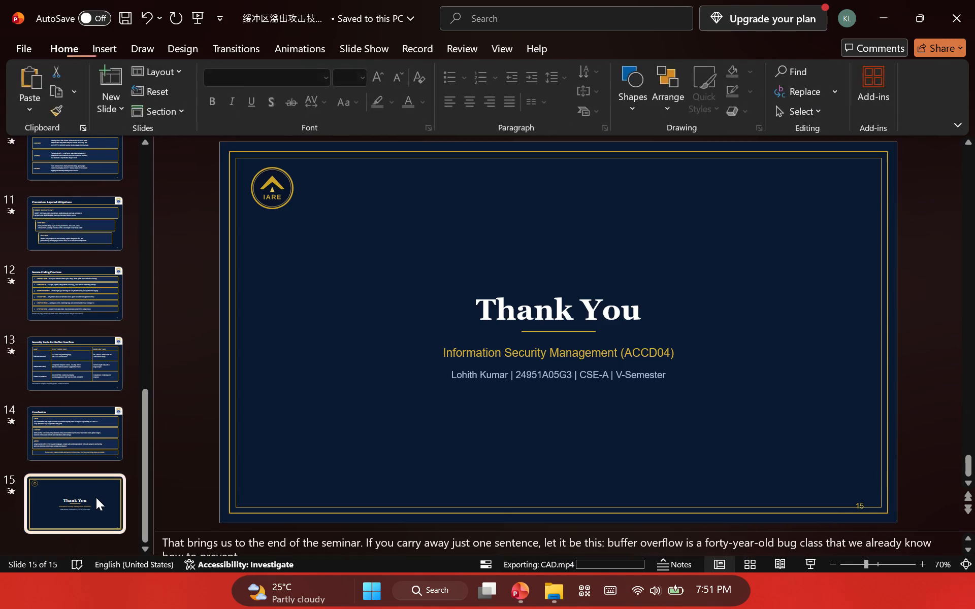
pyautogui.hotkey('ctrl', 'v')
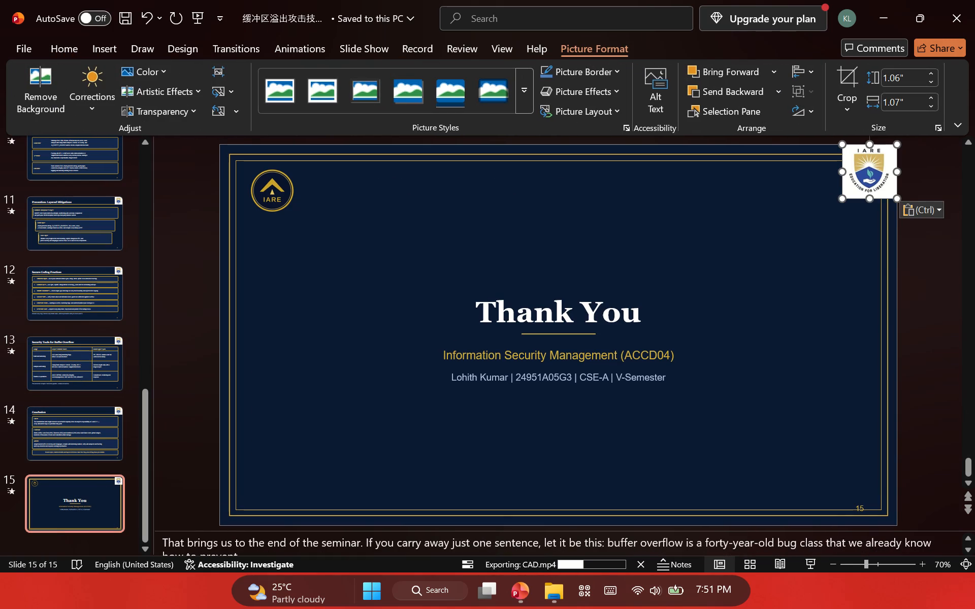
pyautogui.moveTo(871, 175); pyautogui.dragTo(573, 258)
pyautogui.click(388, 304)
# Return to the Buffer Overflow Attack title slide and bring up the commands for exporting the presentation as a video.
pyautogui.scroll(7, 64, 327)
pyautogui.click(82, 179)
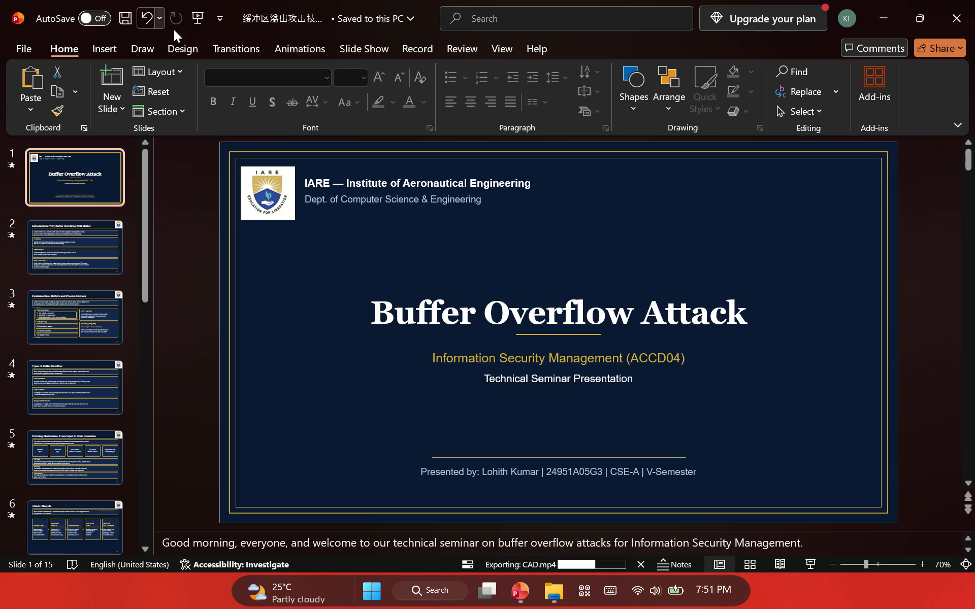
pyautogui.click(424, 46)
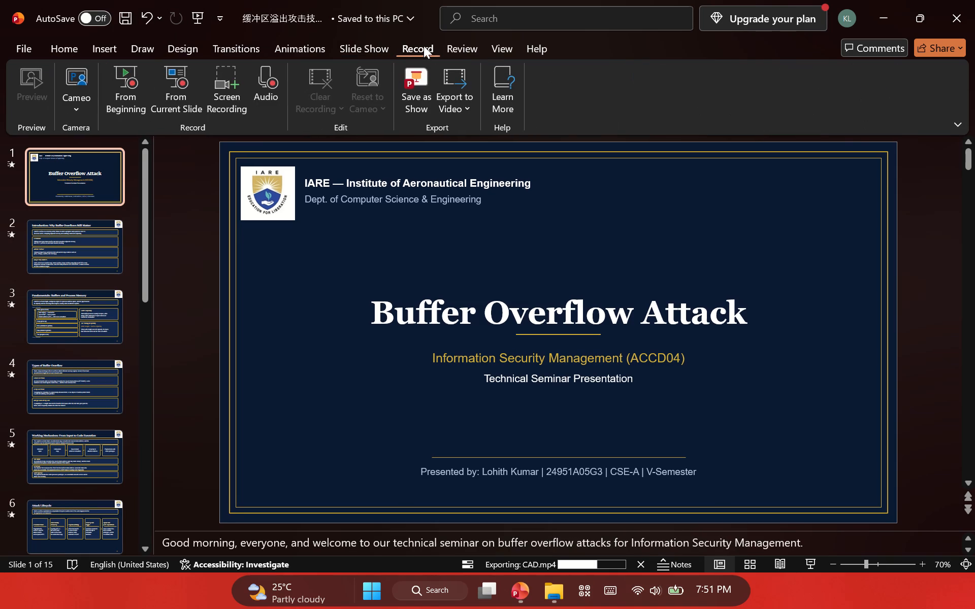
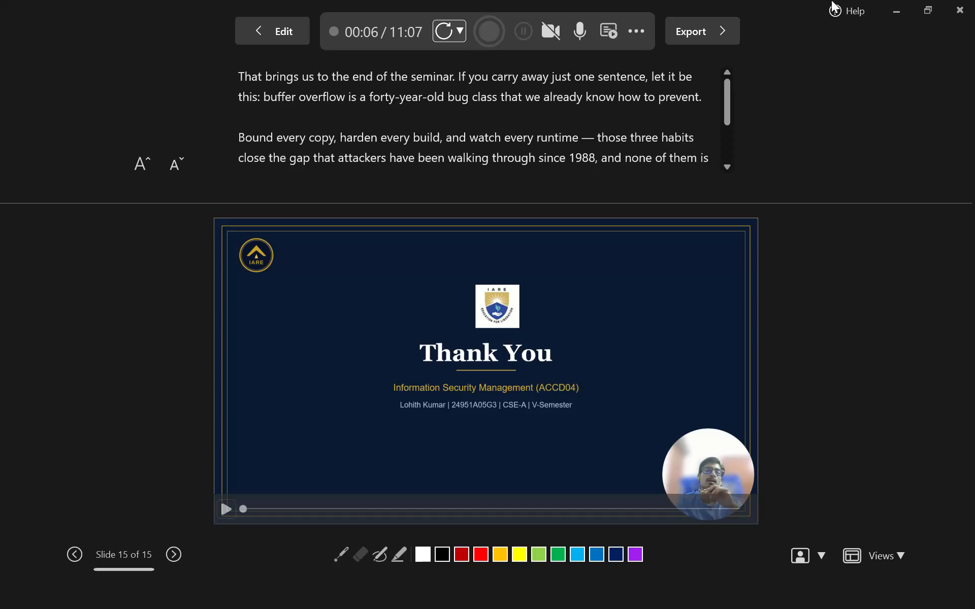
# Export the Buffer Overflow Attack presentation as a Full HD (1080p) MP4 video in Downloads and leave the export view.
pyautogui.click(712, 29)
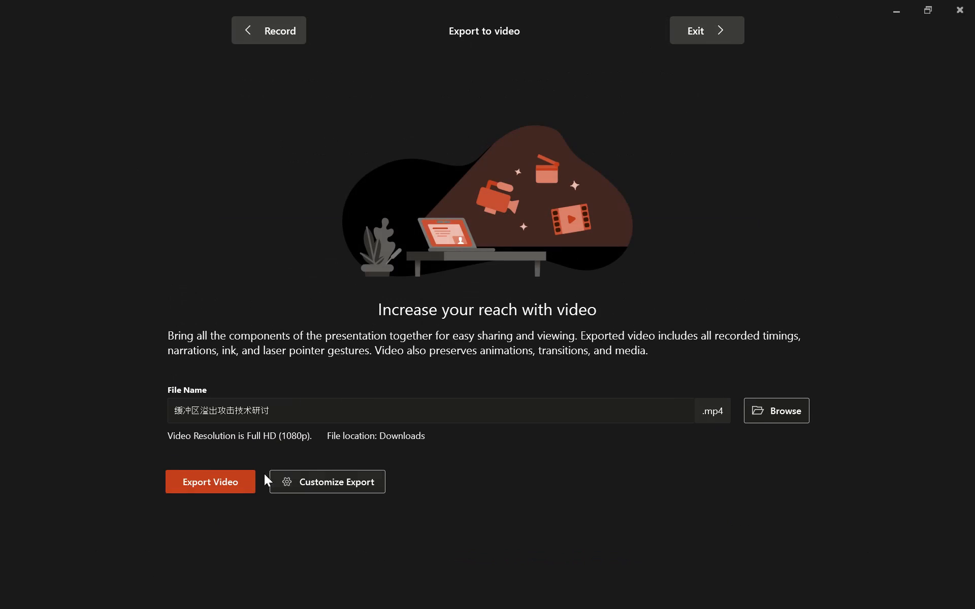
pyautogui.click(220, 483)
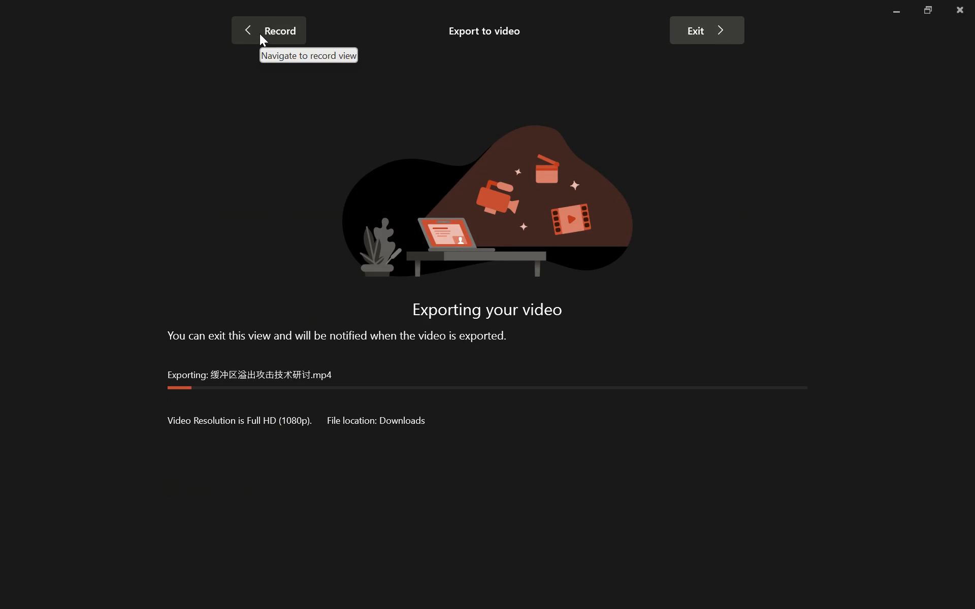
pyautogui.click(277, 414)
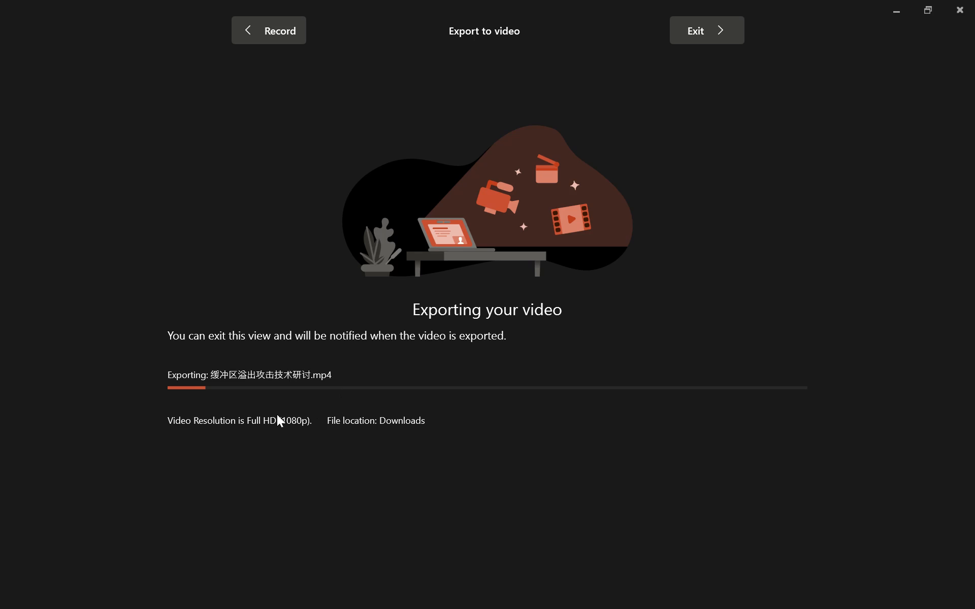
pyautogui.click(698, 26)
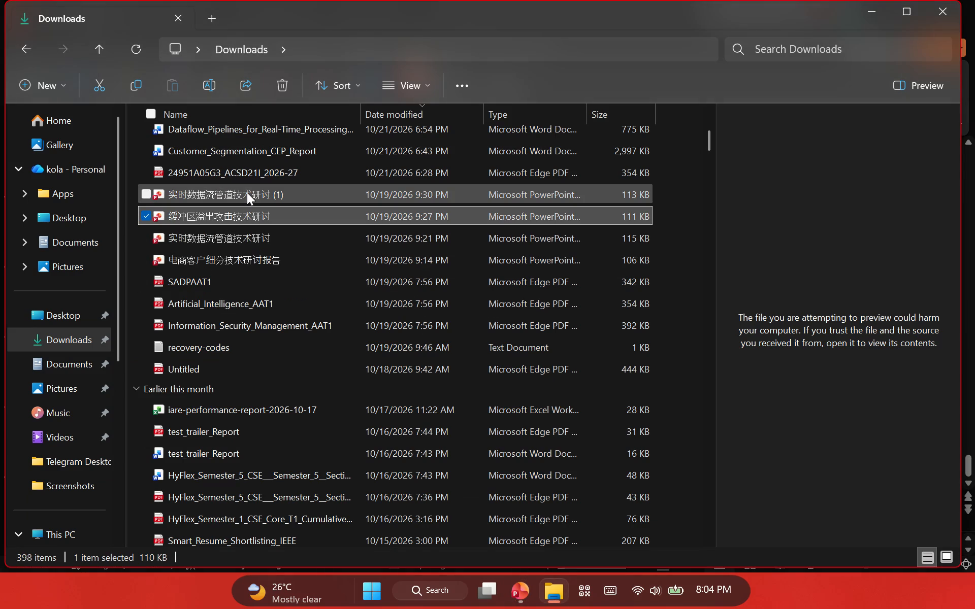
# View the 实时数据流管道技术研讨 (1) presentation from Downloads and close it.
pyautogui.doubleClick(247, 192)
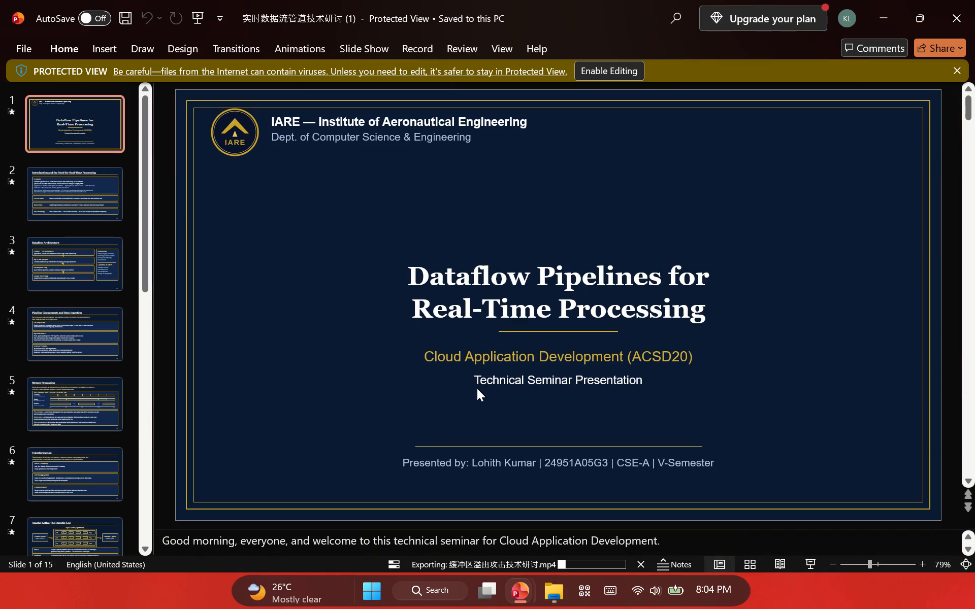
pyautogui.click(974, 0)
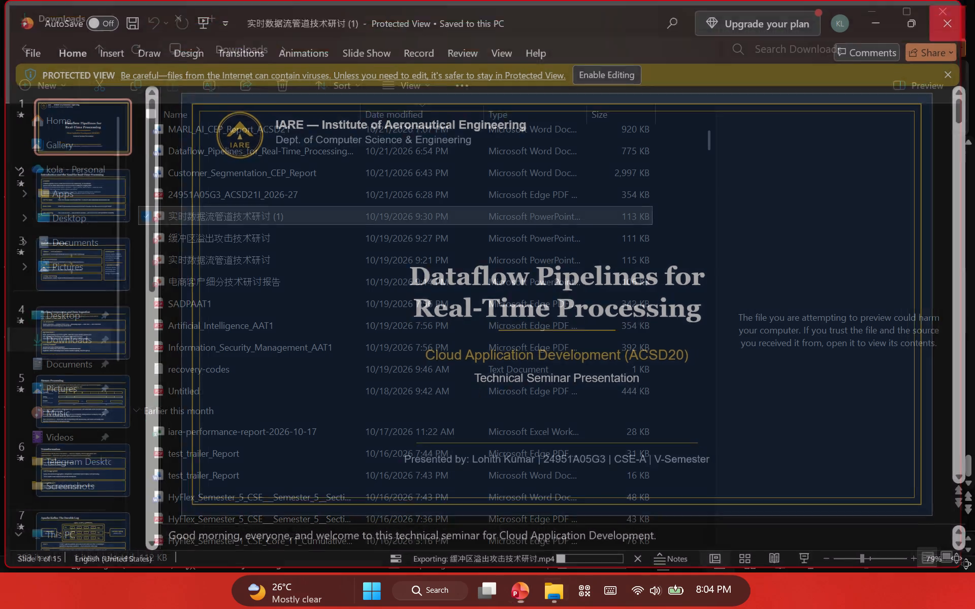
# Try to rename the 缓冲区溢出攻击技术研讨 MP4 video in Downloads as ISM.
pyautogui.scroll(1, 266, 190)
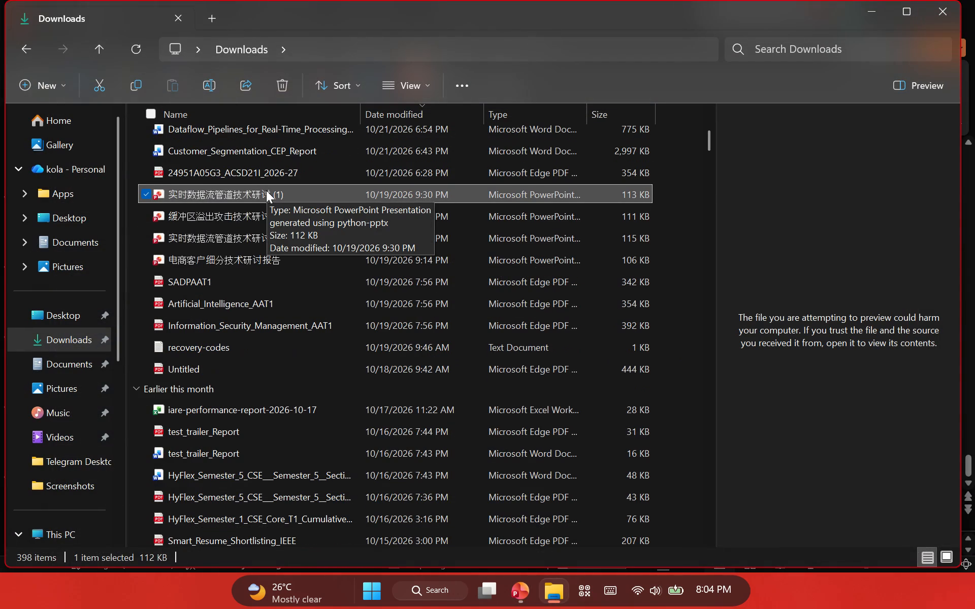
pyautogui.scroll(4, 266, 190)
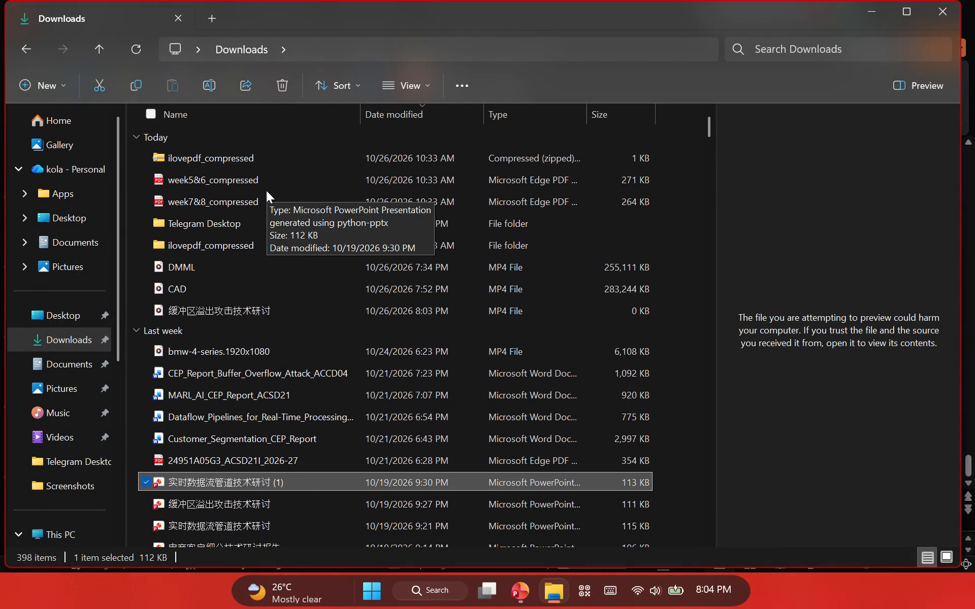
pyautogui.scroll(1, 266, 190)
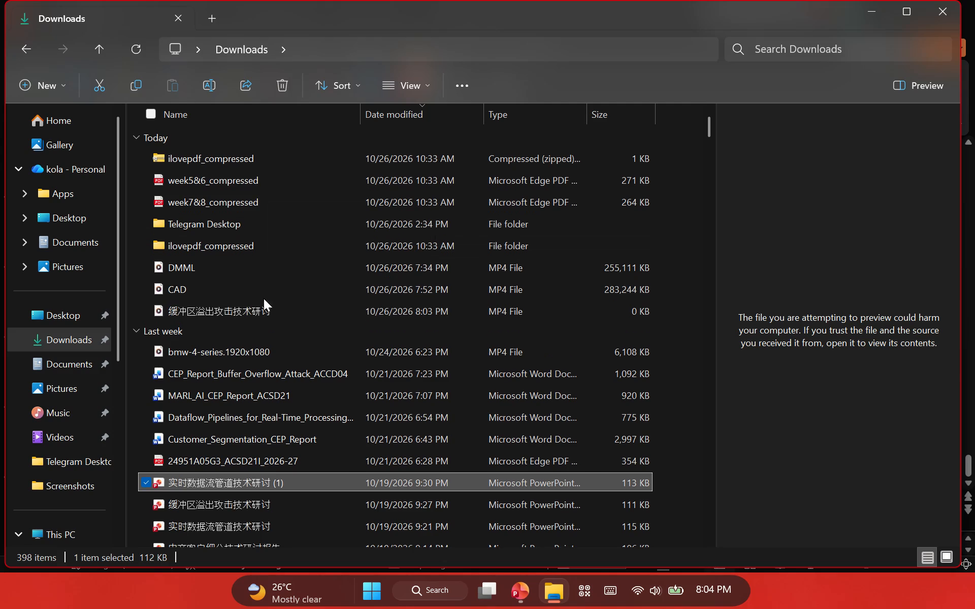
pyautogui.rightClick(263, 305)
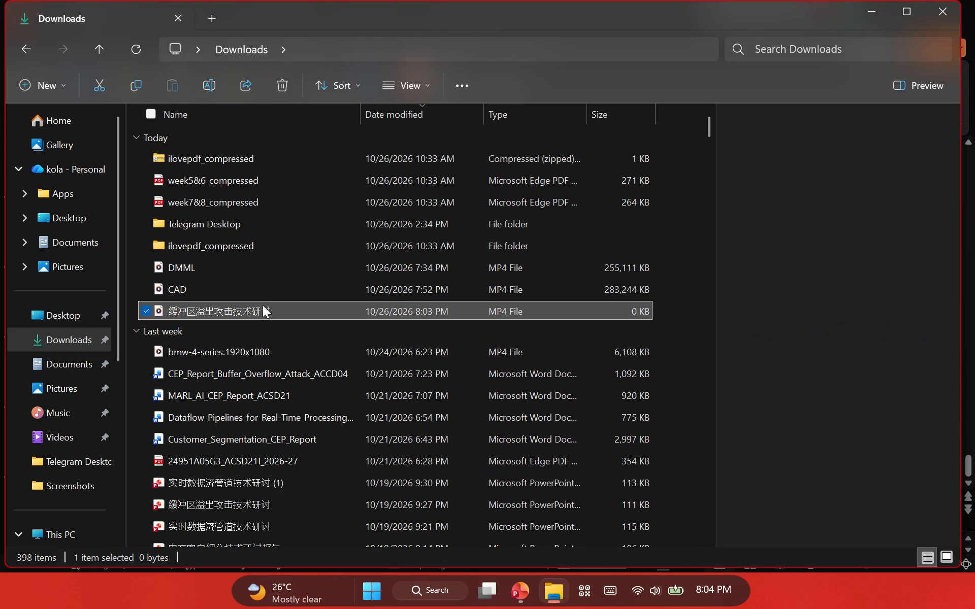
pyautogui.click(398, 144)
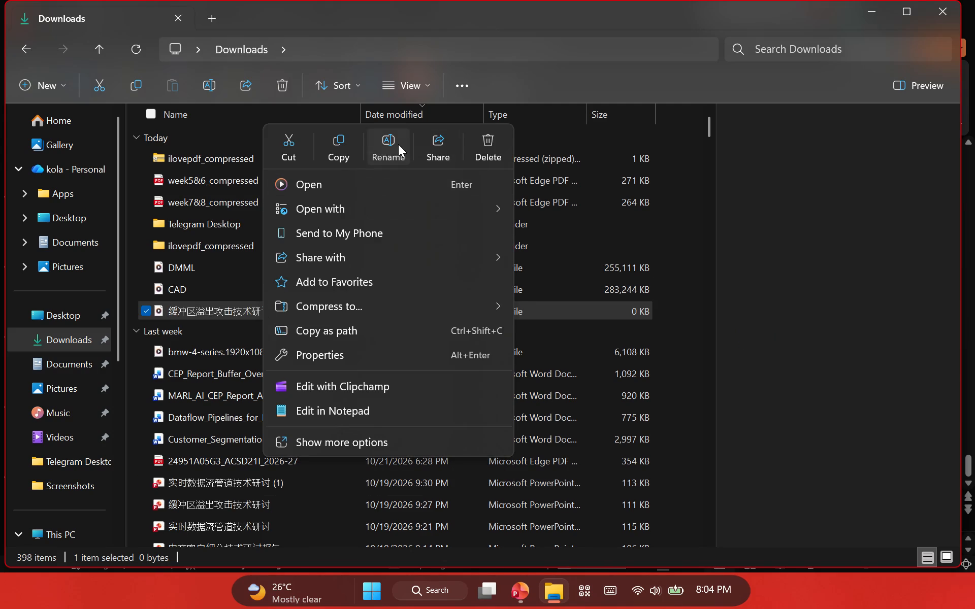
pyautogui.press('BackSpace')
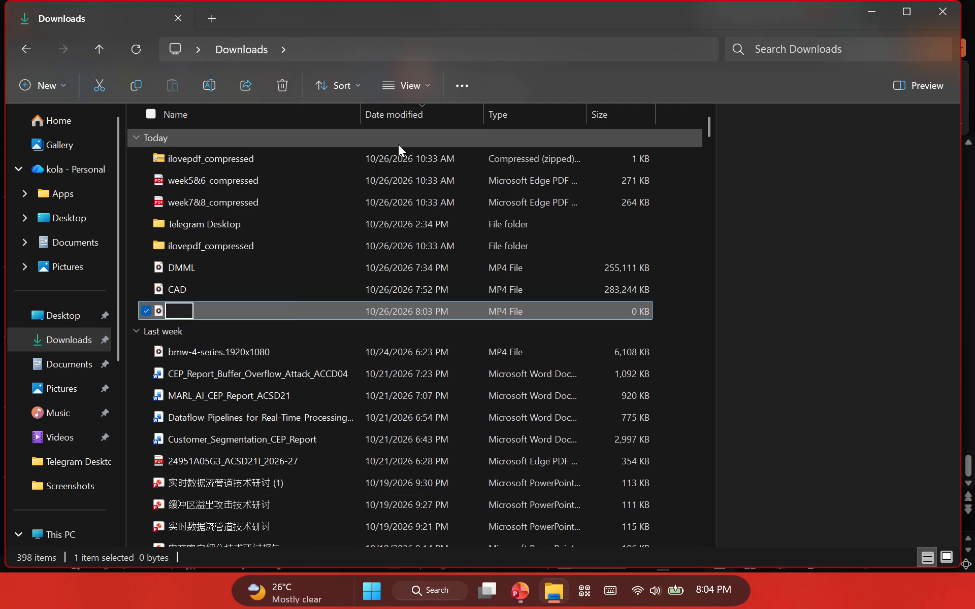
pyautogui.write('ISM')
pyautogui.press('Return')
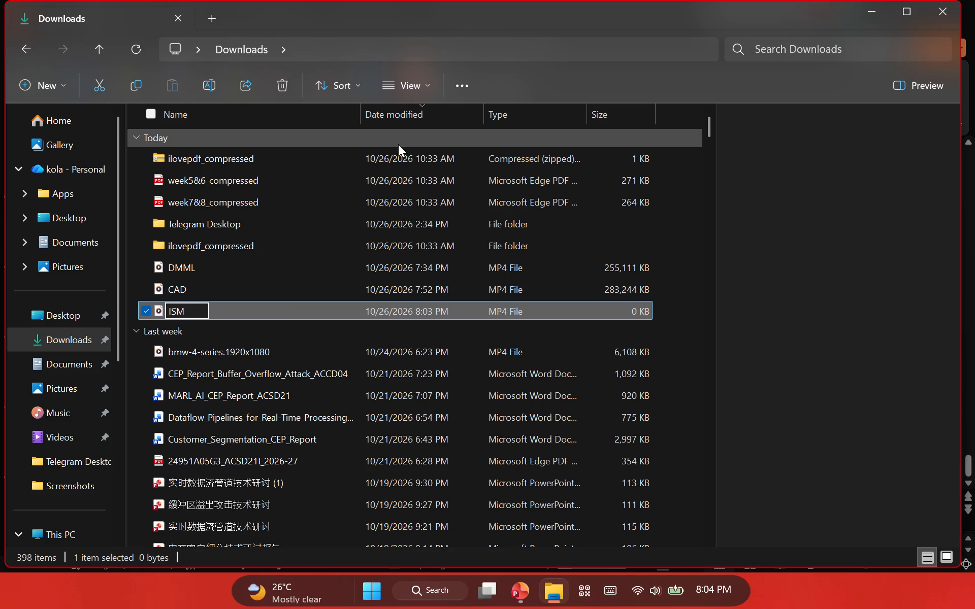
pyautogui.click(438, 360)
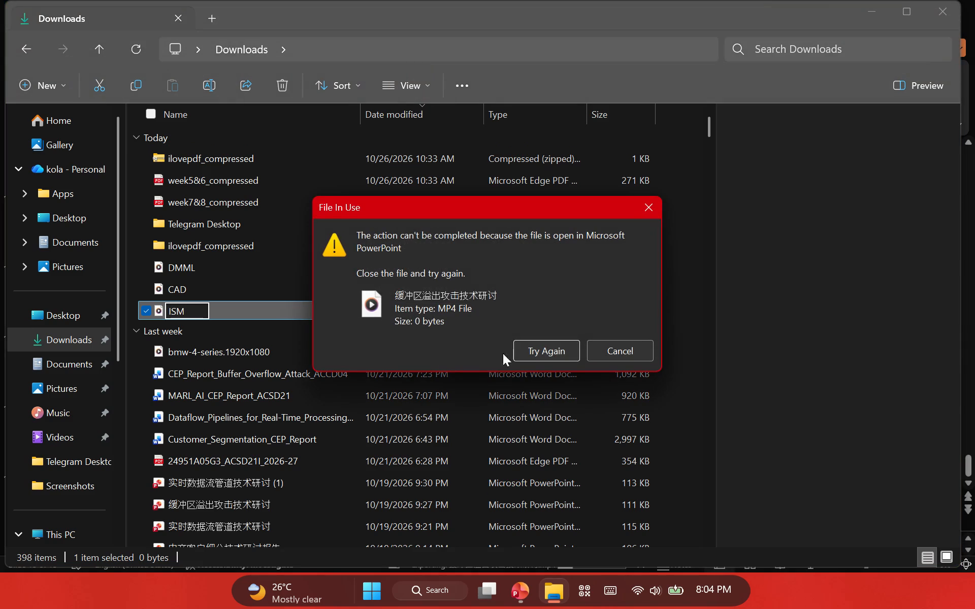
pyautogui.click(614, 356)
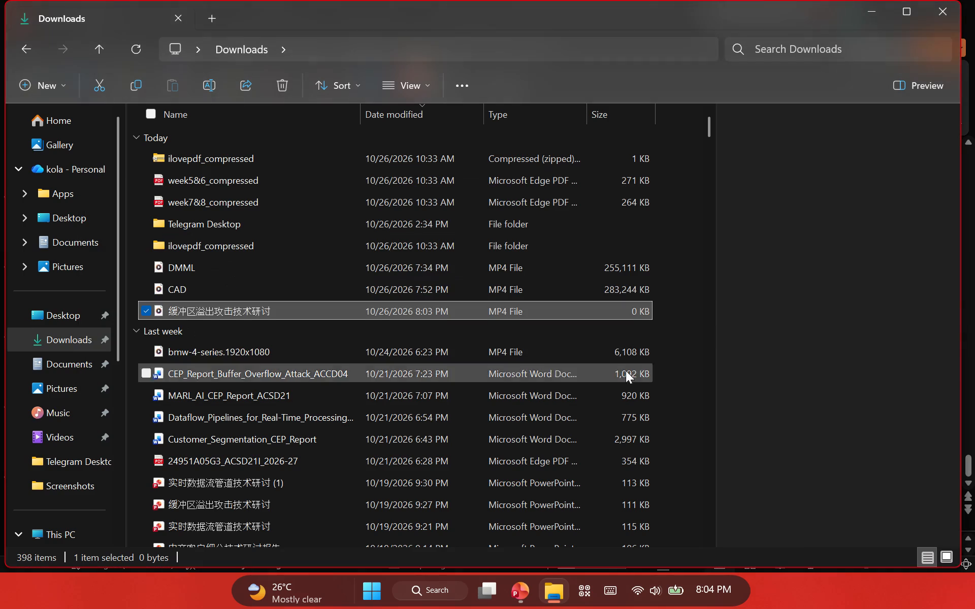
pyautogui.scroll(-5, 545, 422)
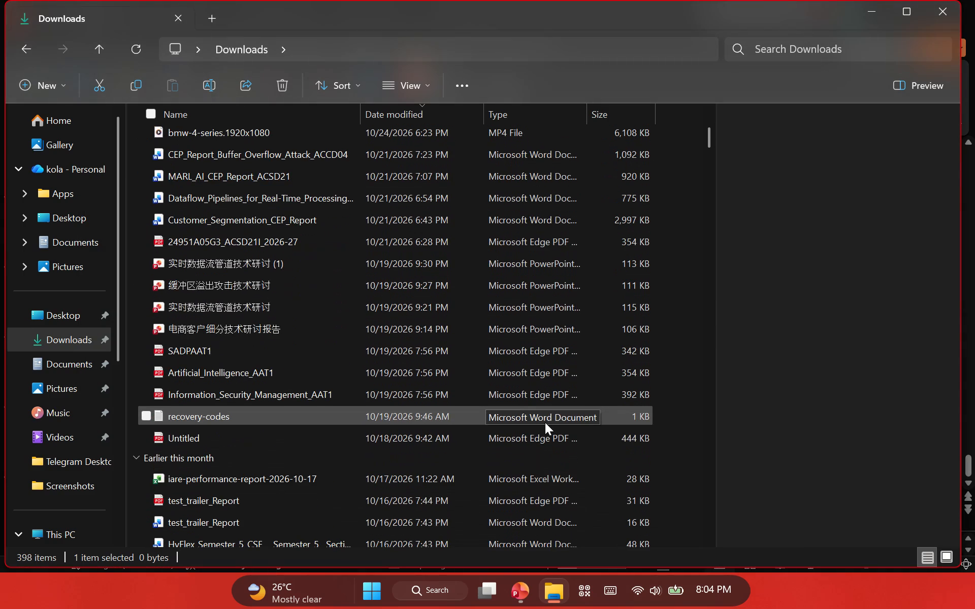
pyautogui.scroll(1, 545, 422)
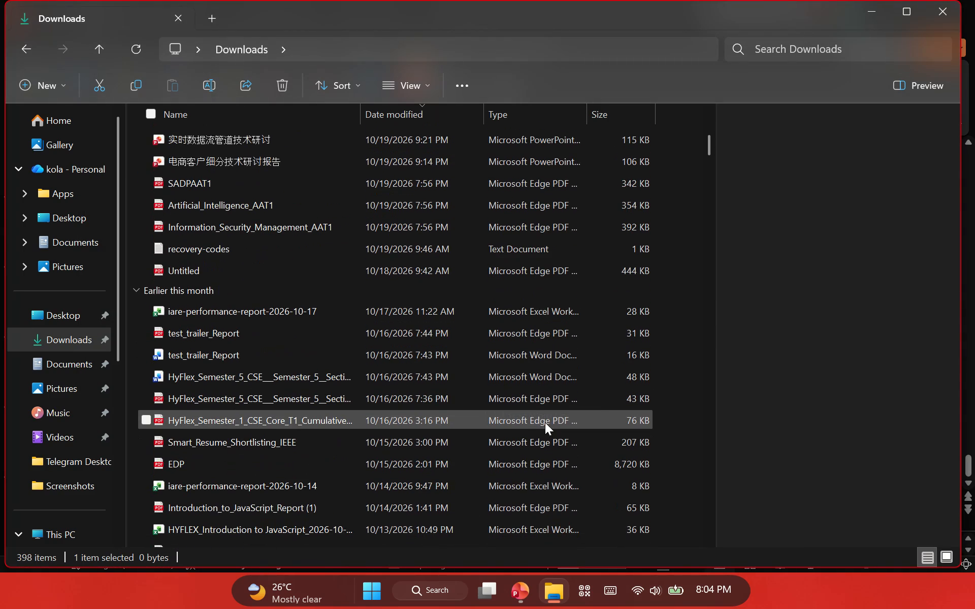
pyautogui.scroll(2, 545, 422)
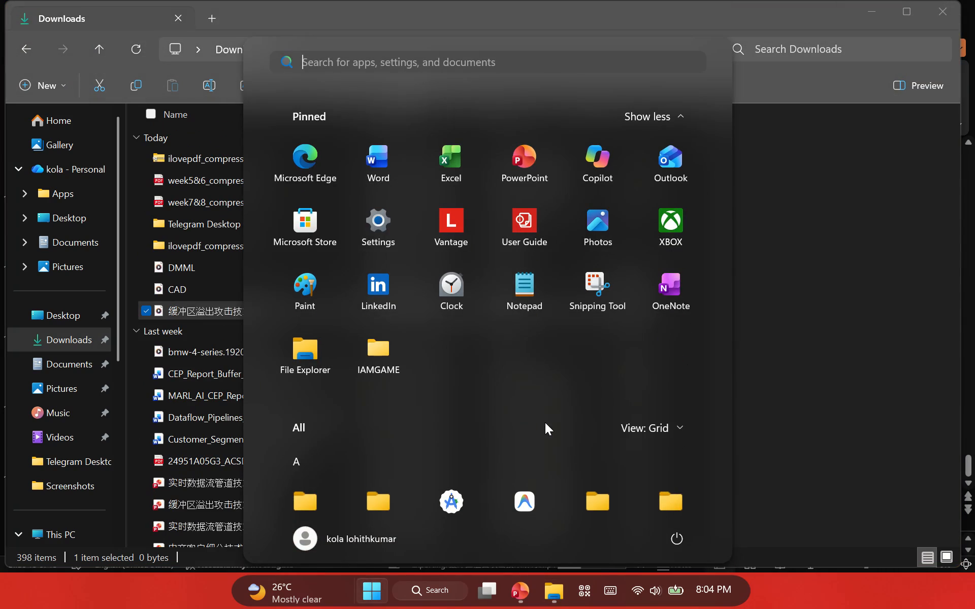
# Search the computer for kuro and launch the Kuro app.
pyautogui.write('kl')
pyautogui.press('BackSpace')
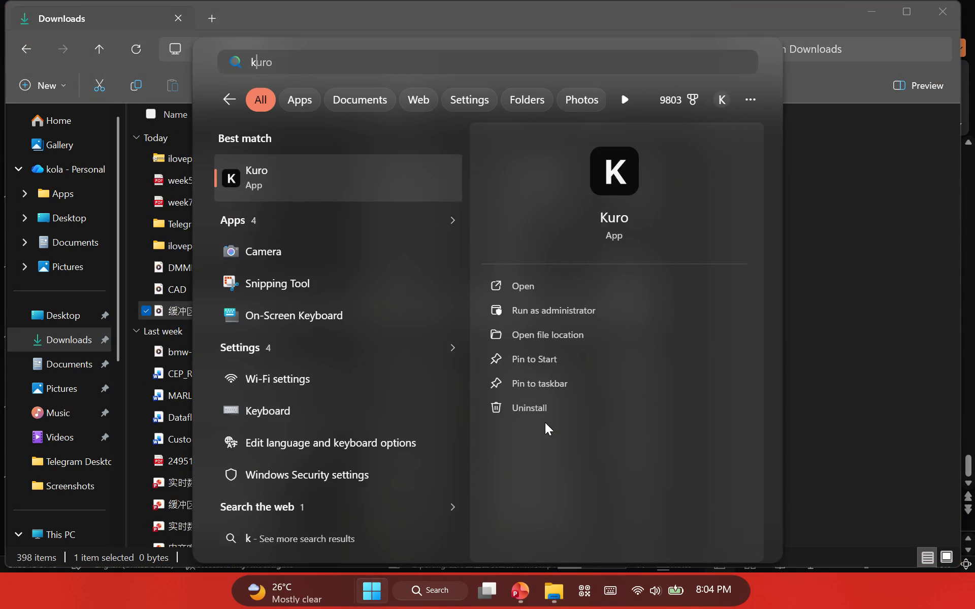
pyautogui.press('BackSpace')
pyautogui.press('BackSpace')
pyautogui.write('kuro')
pyautogui.press('Return')
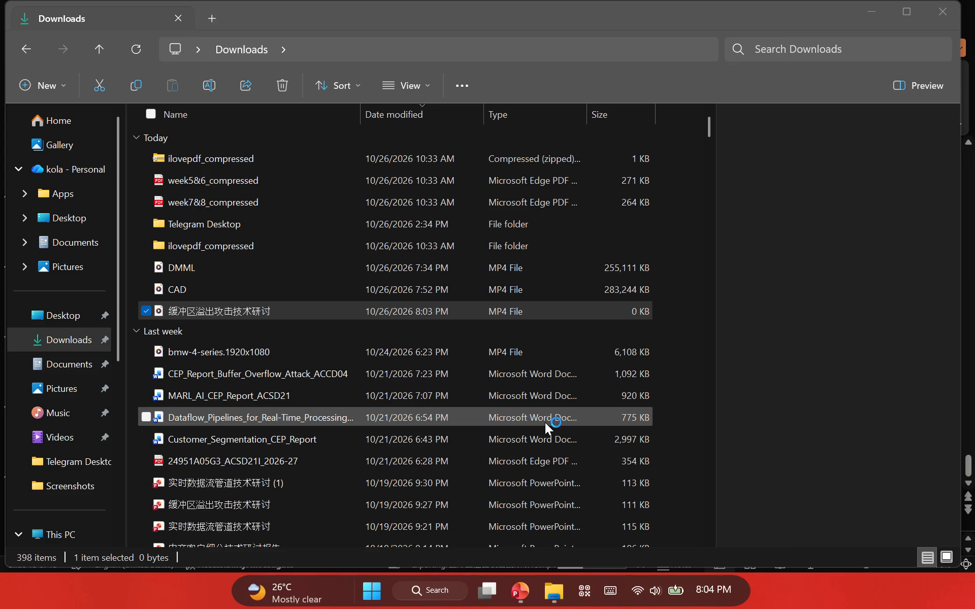